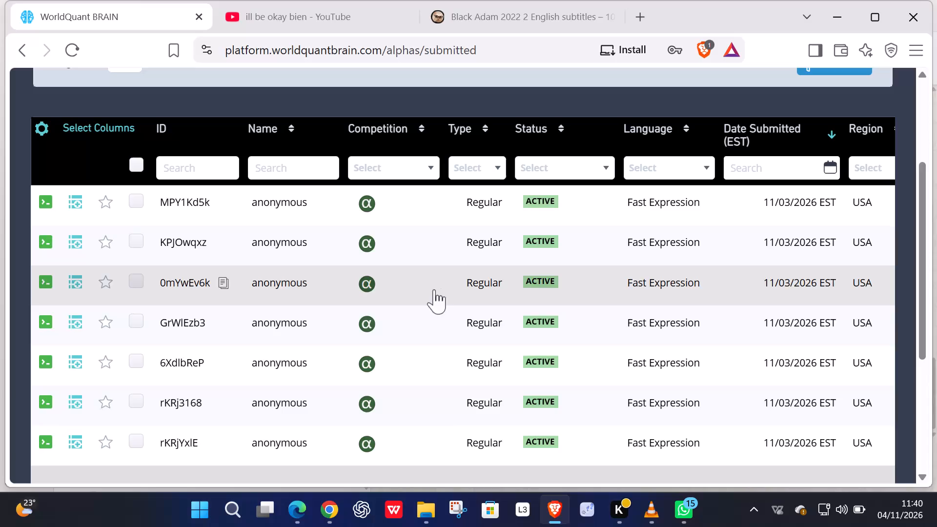
Examine the code and simulation settings of submitted alphas 0mYwEv6k, GrWlEzb3, 6XdlbReP, rKRj3168 and rKRjYxlE, closing each one's details.
left_click(429, 292)
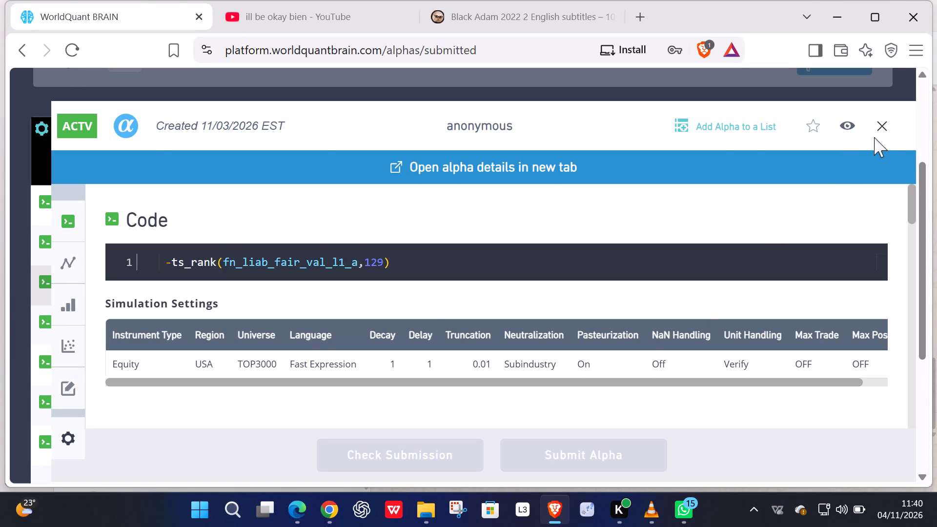
left_click(883, 123)
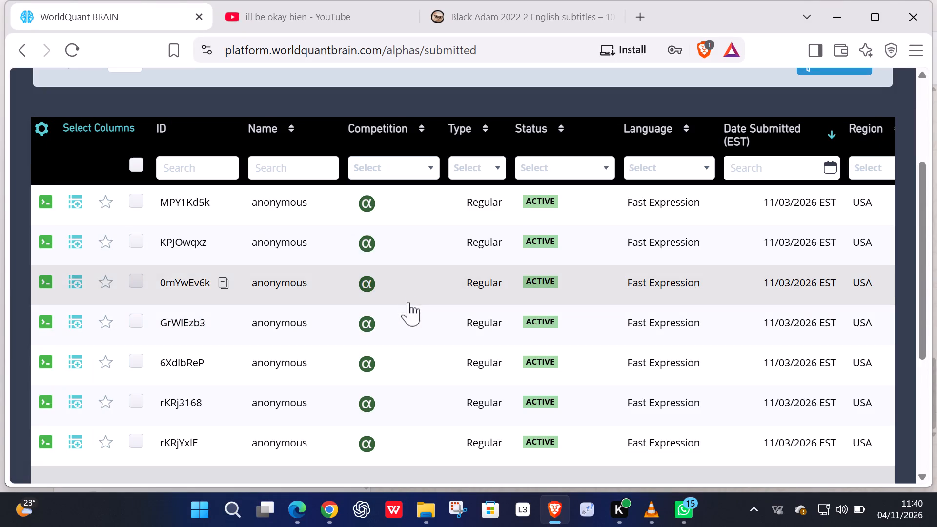
left_click(407, 321)
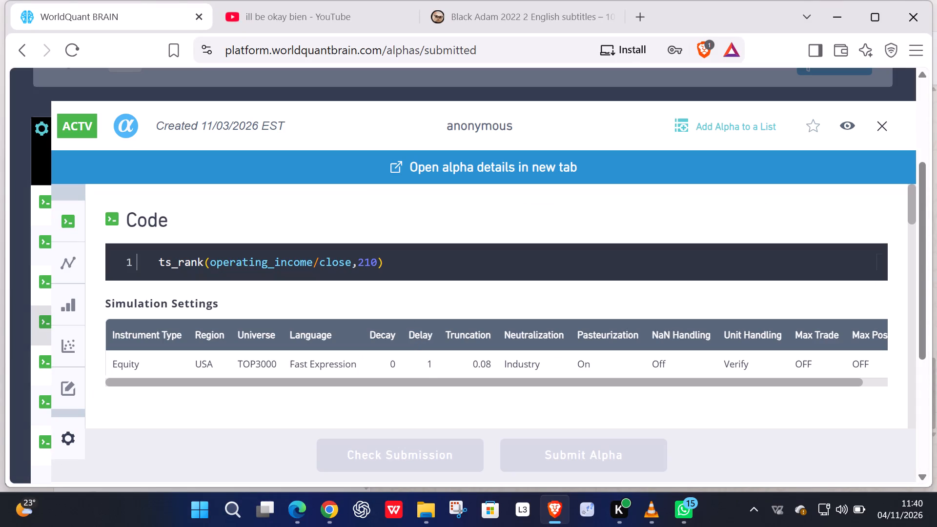
left_click(886, 128)
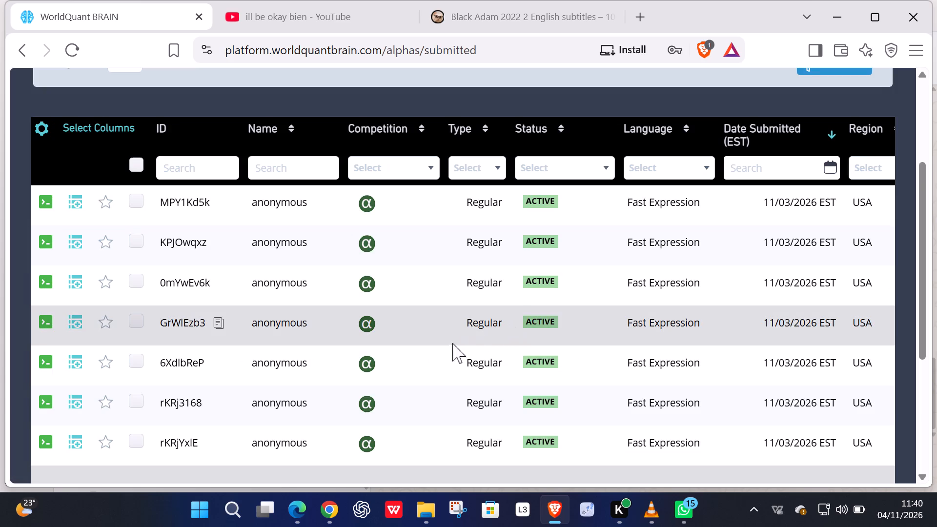
left_click(438, 354)
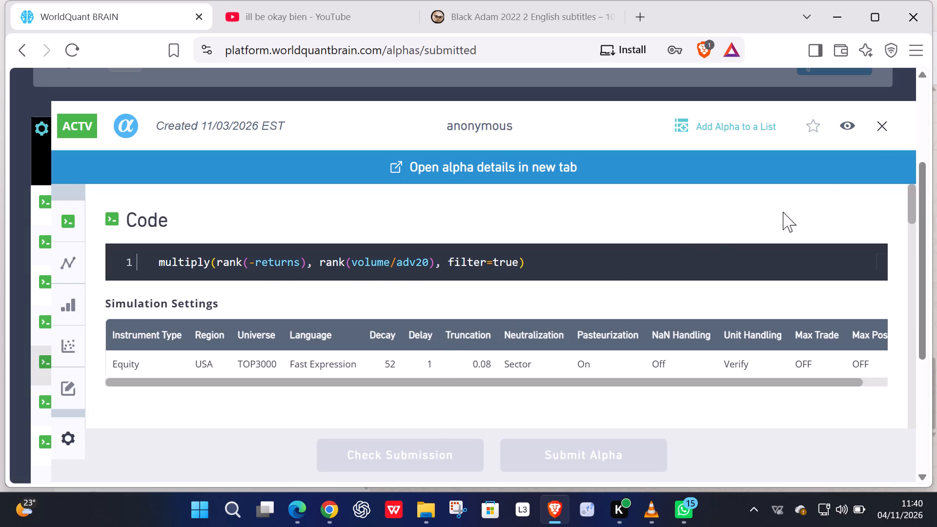
left_click(878, 127)
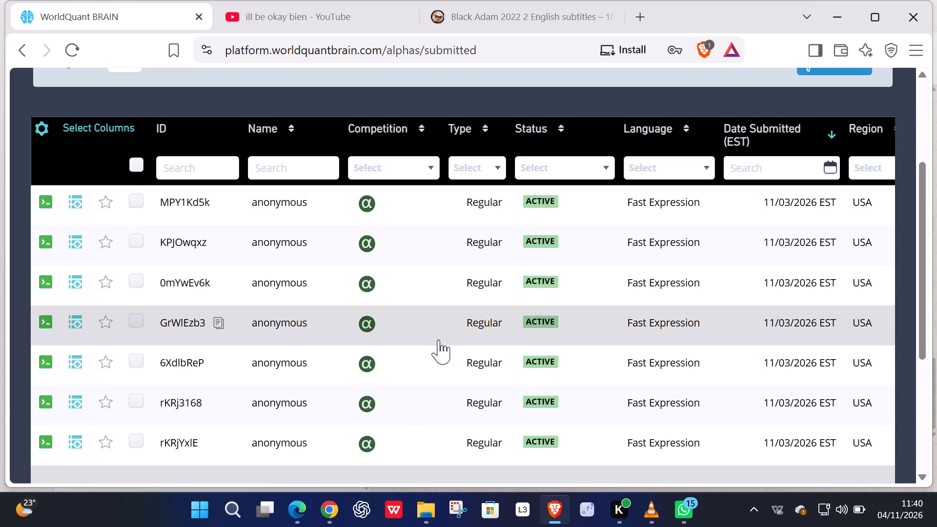
left_click(420, 397)
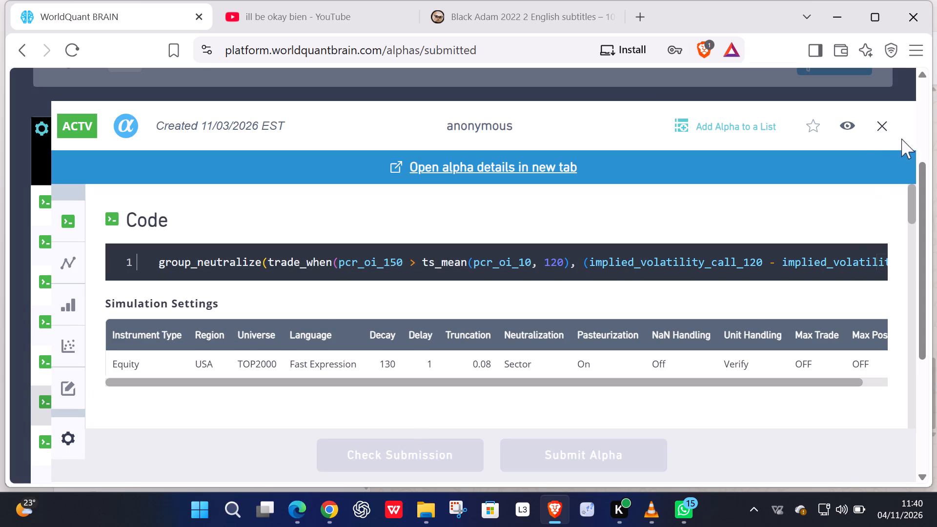
left_click(880, 131)
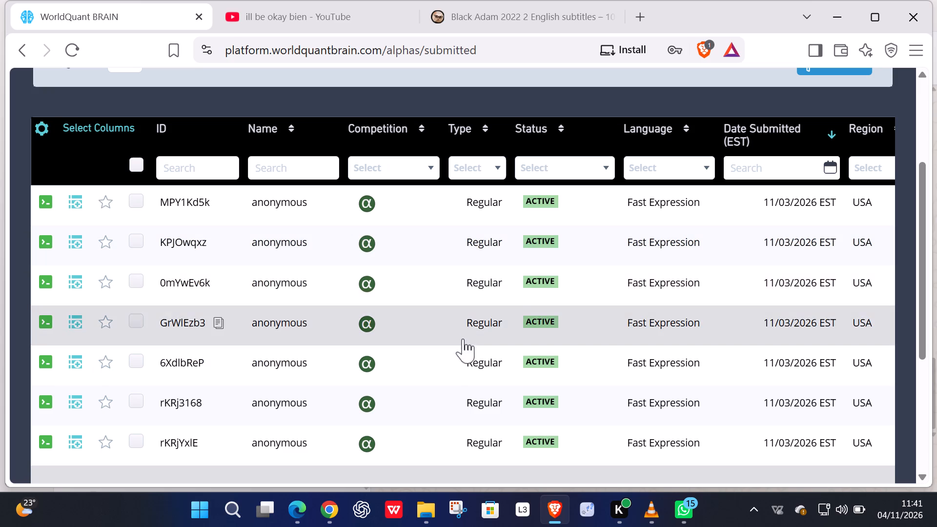
scroll(457, 407, "down", 2)
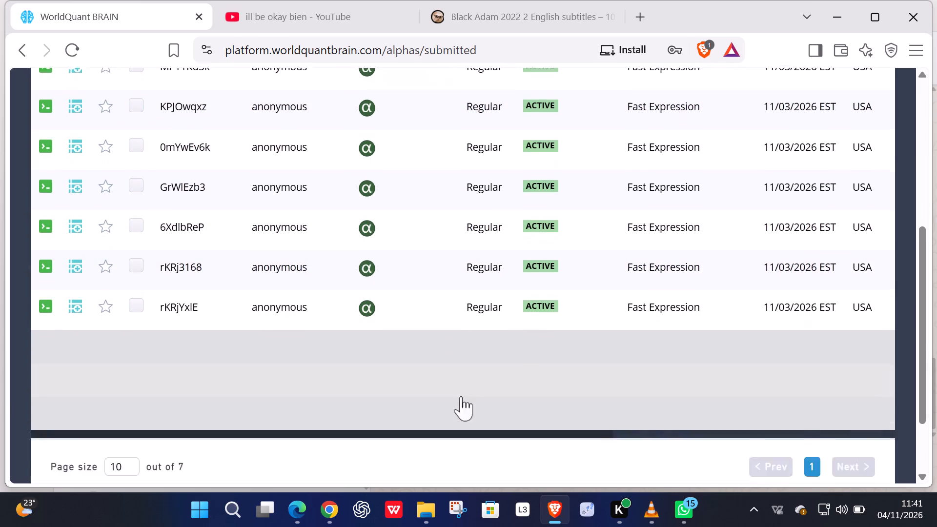
left_click(459, 284)
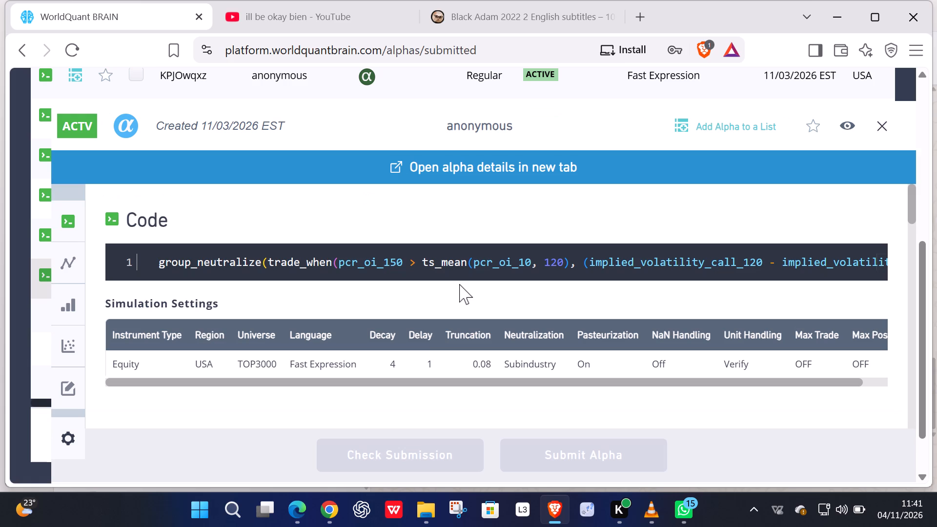
left_click(884, 125)
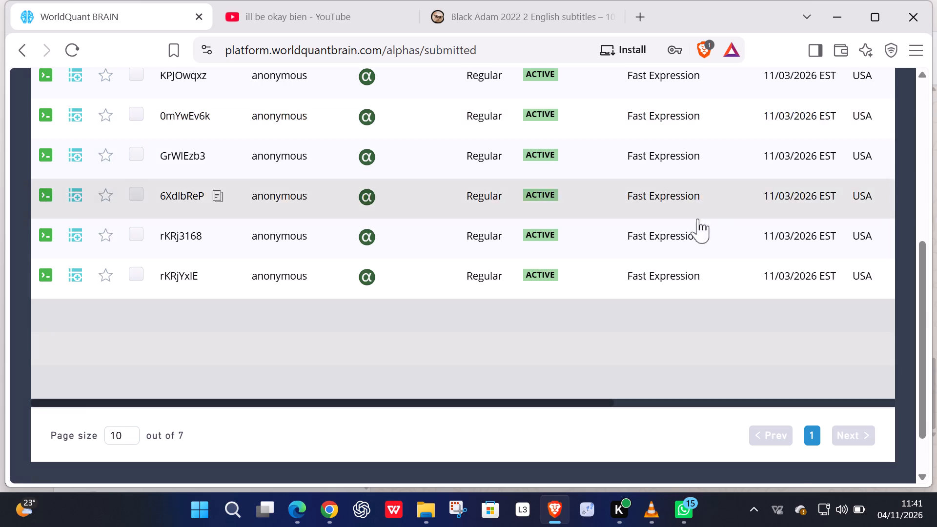
Return to the liabilities/assets alpha in Simulation 2, show its test period and run the submission check.
scroll(695, 218, "up", 5)
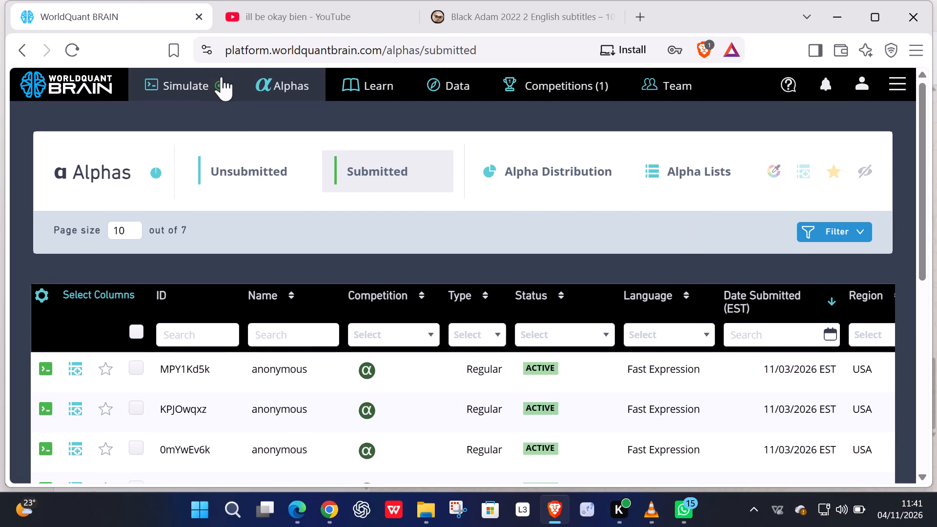
left_click(214, 75)
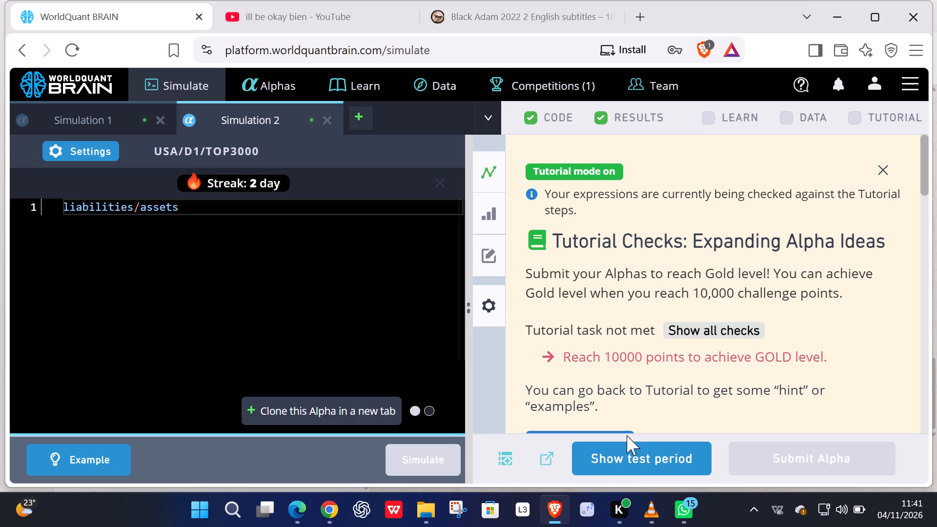
left_click(629, 457)
left_click(629, 457)
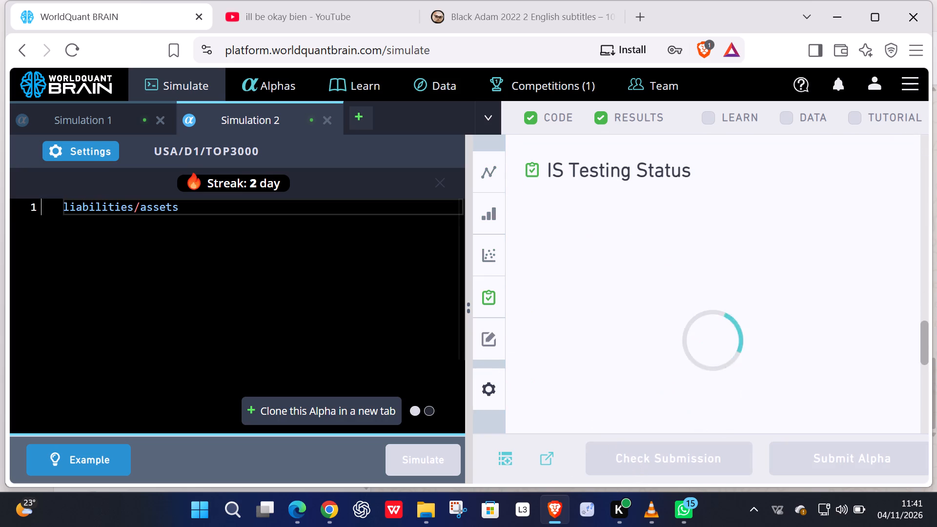
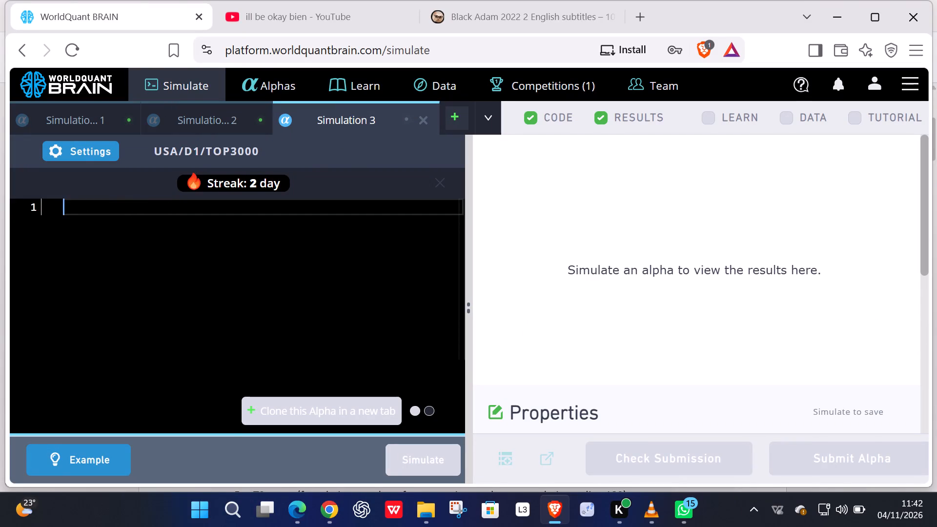
Paste the expression ts_rank(operating_income/open,200) into the empty code editor of Simulation 3.
right_click(126, 218)
left_click(153, 298)
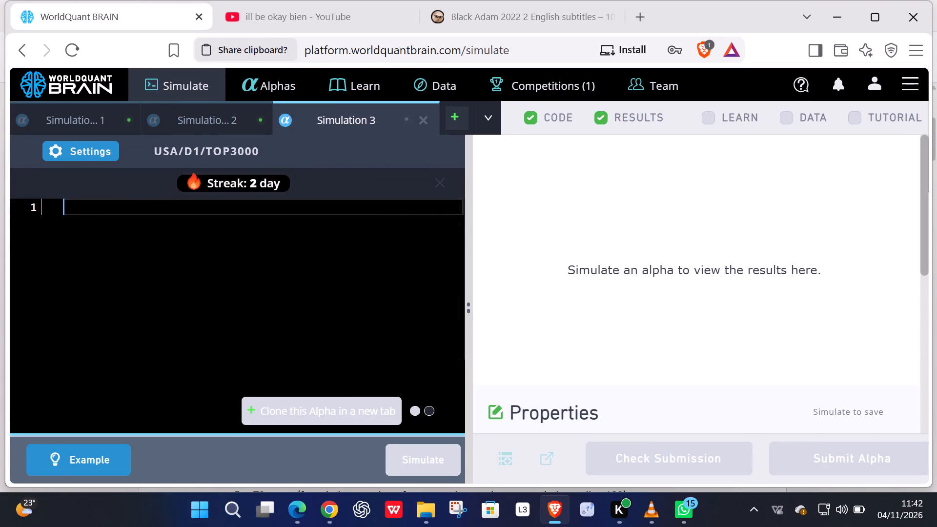
left_click(344, 206)
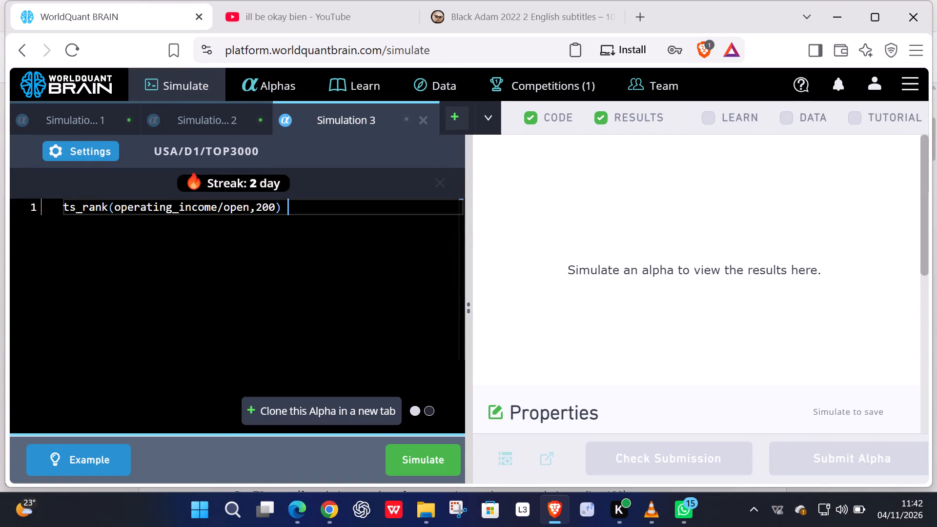
In the Simulation 3 settings, set the decay to 0 and the universe to TOP500.
left_click(88, 153)
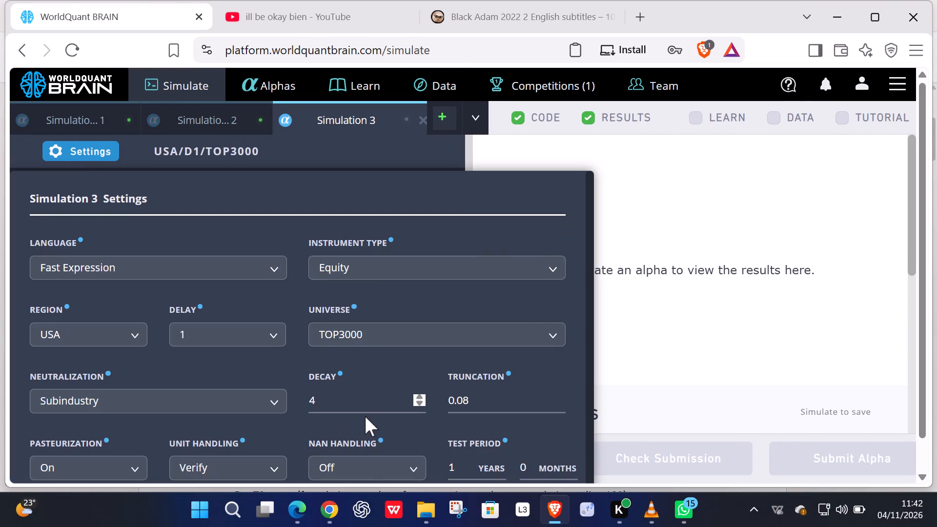
left_click(359, 407)
scroll(356, 406, "up", 7)
scroll(357, 406, "down", 16)
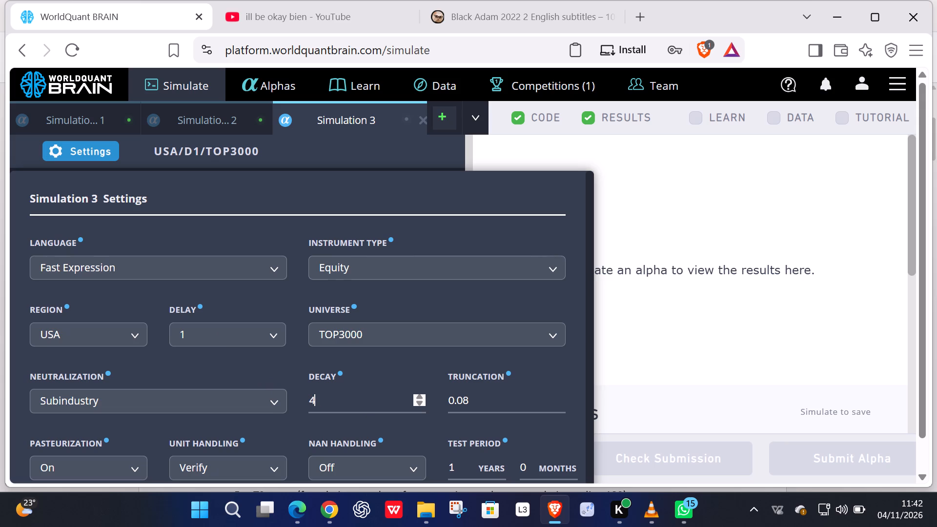
scroll(352, 408, "down", 8)
scroll(349, 407, "up", 1)
scroll(348, 407, "down", 6)
left_click(385, 331)
left_click(359, 425)
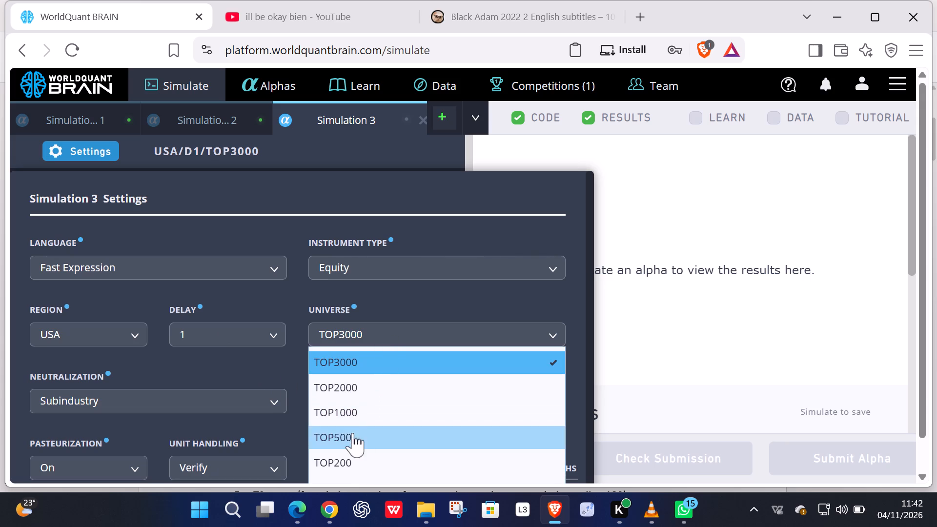
left_click(353, 433)
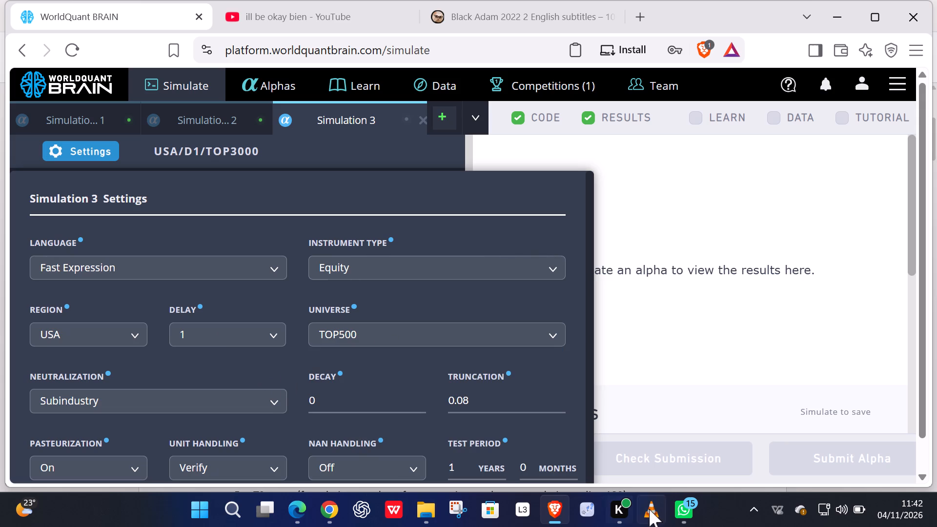
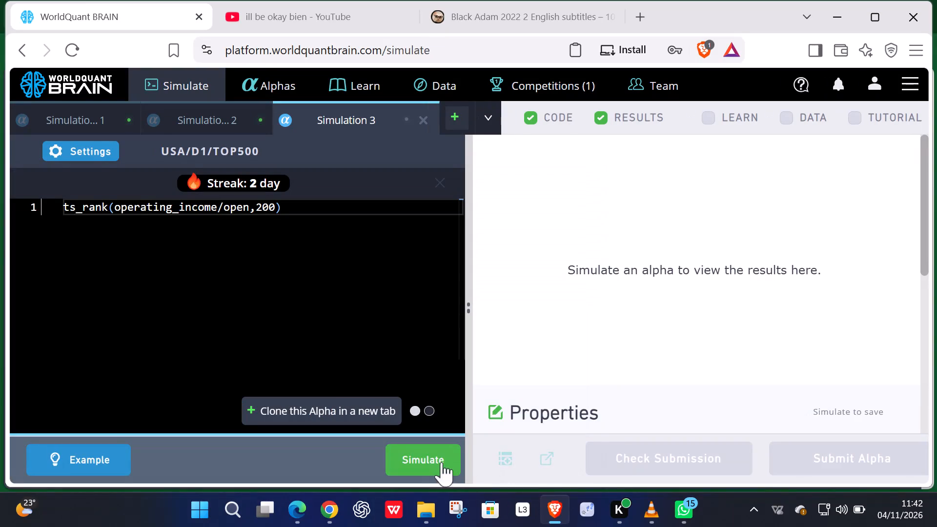
Run the simulation of the alpha in Simulation 3.
left_click(432, 459)
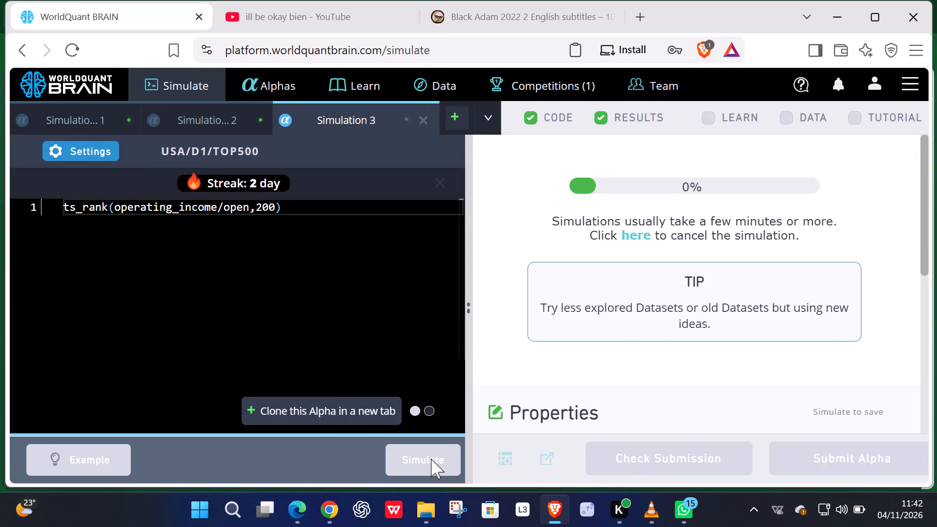
Clone the alpha into a new simulation, set its universe to TOP3000, and simulate it.
left_click(328, 408)
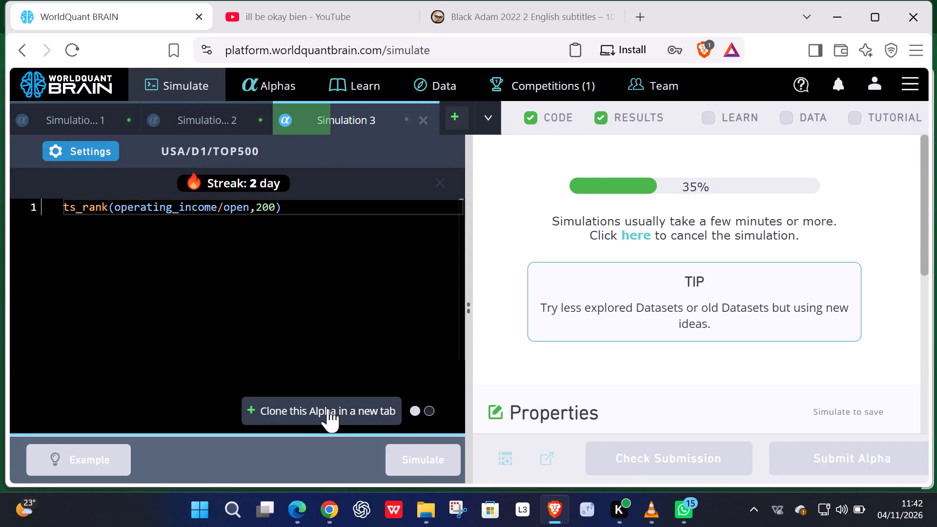
left_click(90, 153)
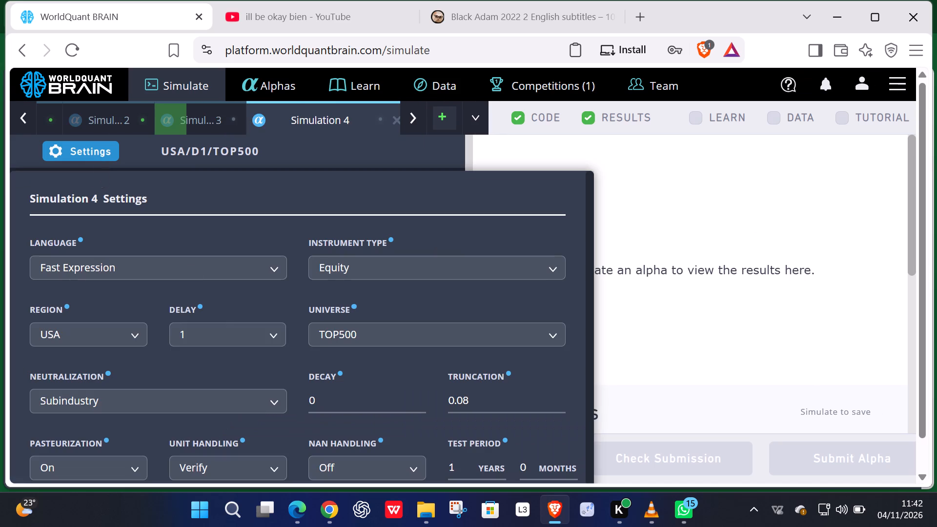
left_click(440, 339)
left_click(412, 358)
scroll(418, 401, "down", 8)
left_click(469, 472)
left_click(442, 459)
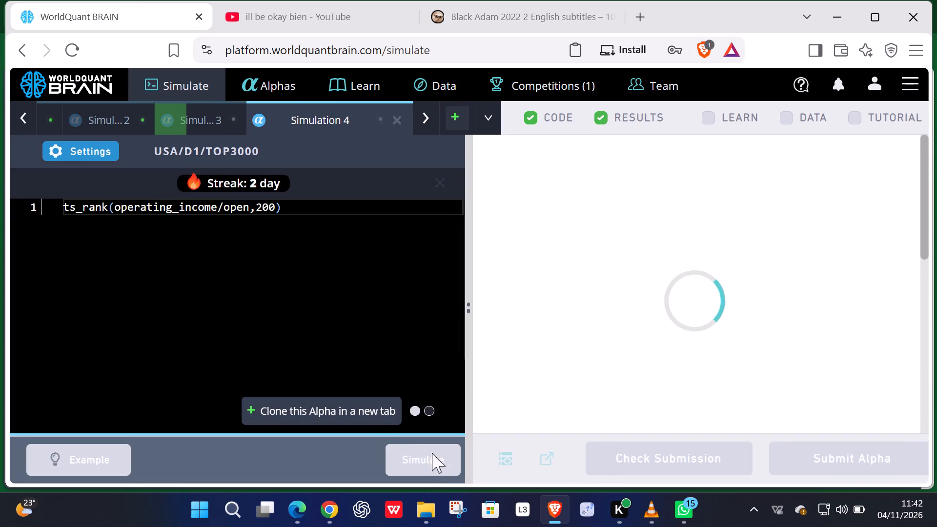
Clone the TOP3000 alpha into another new simulation, set its decay to 4, and simulate it.
left_click(347, 405)
left_click(85, 146)
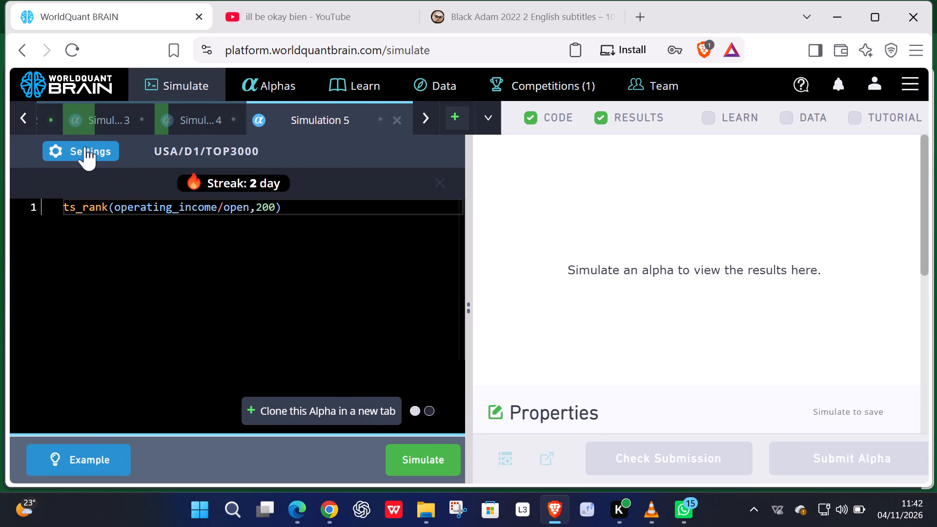
scroll(343, 393, "up", 2)
left_click(343, 394)
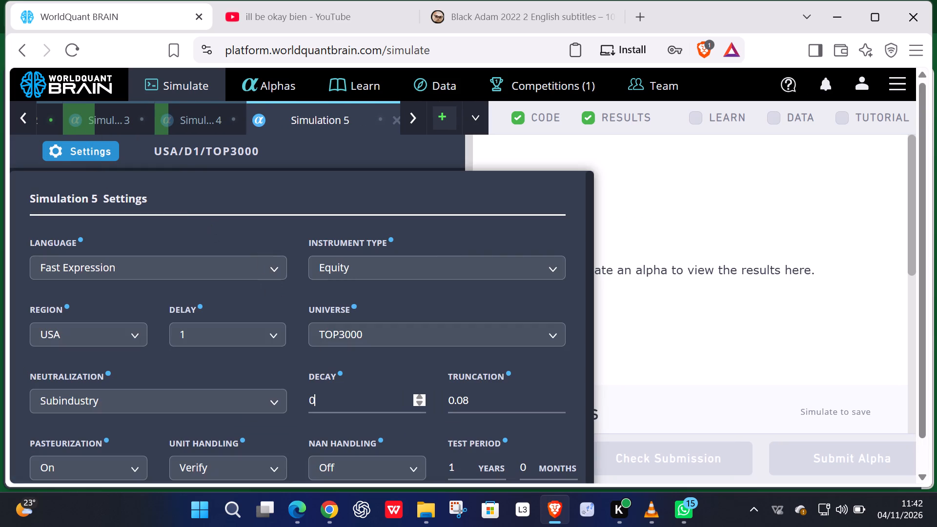
scroll(343, 394, "up", 5)
scroll(343, 394, "down", 1)
scroll(367, 434, "down", 5)
left_click(435, 474)
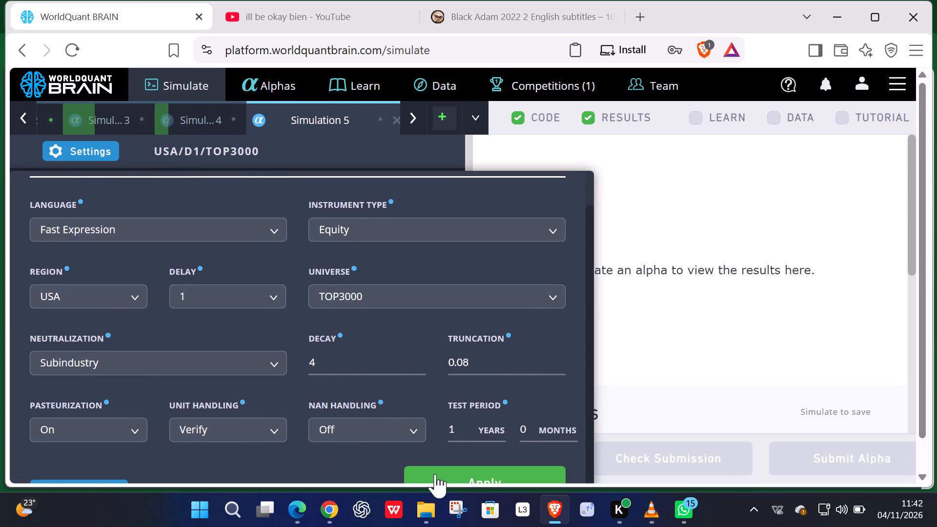
left_click(401, 461)
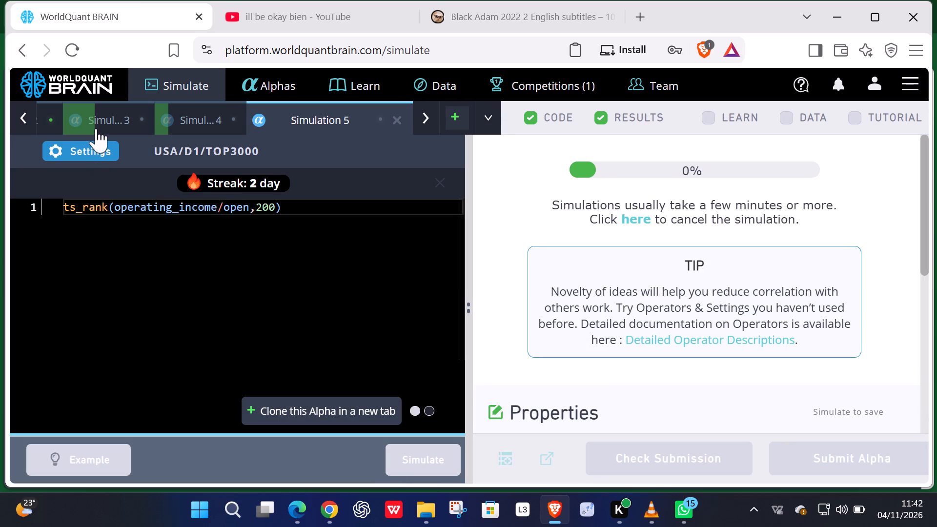
Return to Simulation 3 and check its simulation progress.
left_click(99, 124)
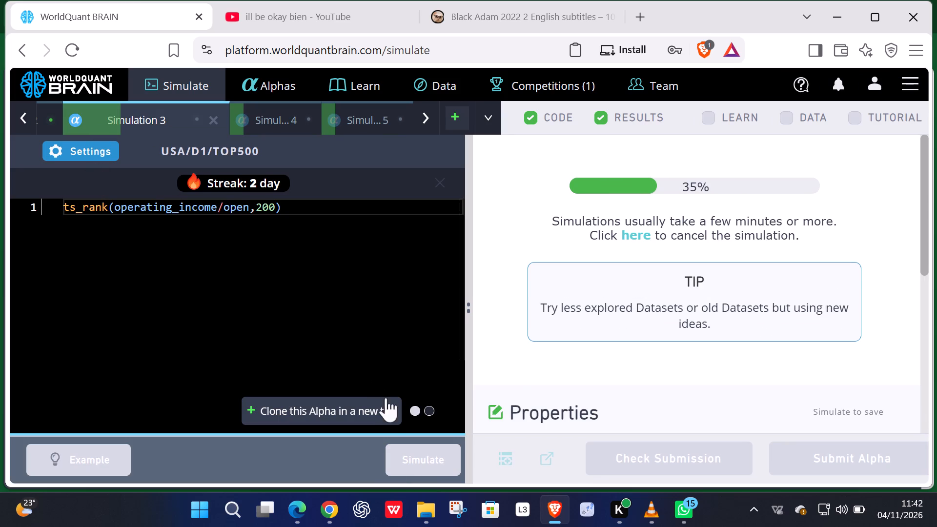
scroll(539, 355, "down", 7)
scroll(486, 350, "down", 5)
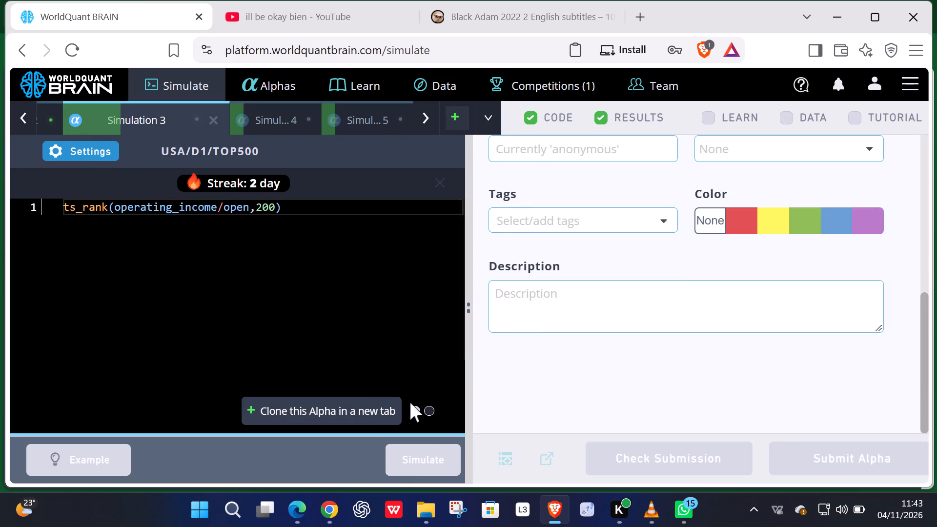
Switch to Microsoft Edge, go to the Simulate page, and close the Simulation 1 and Simulation 2 tabs.
left_click(294, 515)
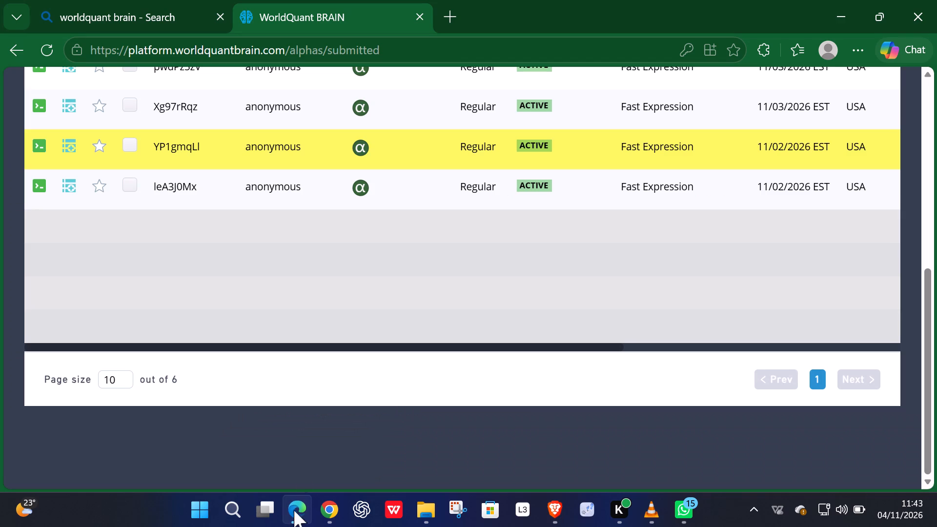
scroll(497, 217, "up", 12)
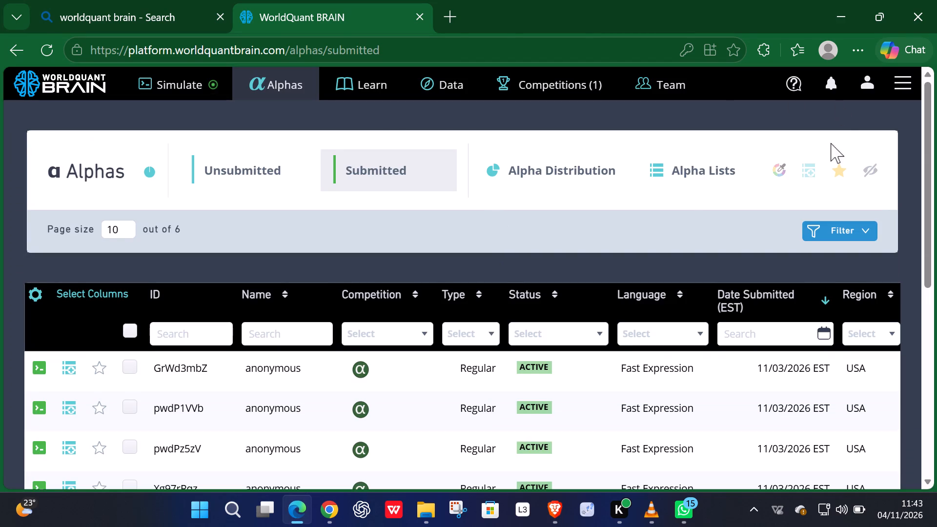
left_click(205, 93)
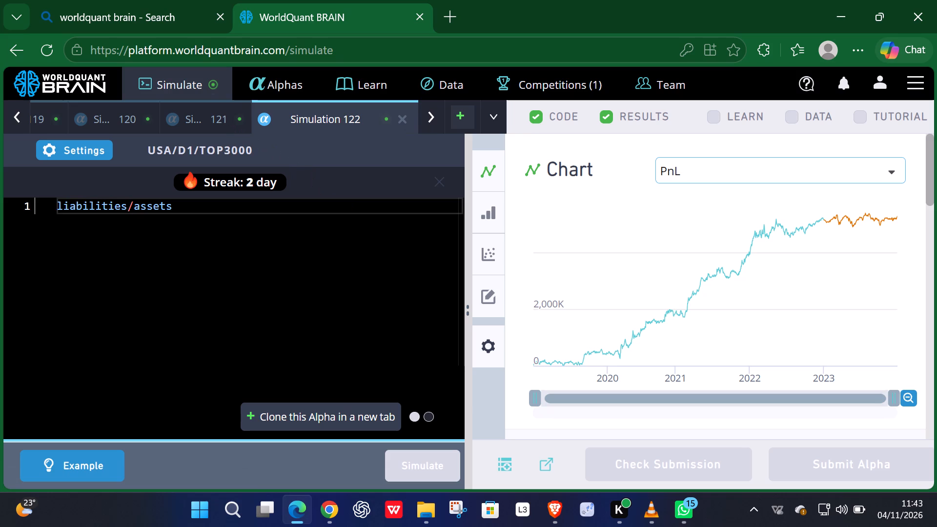
left_click(494, 112)
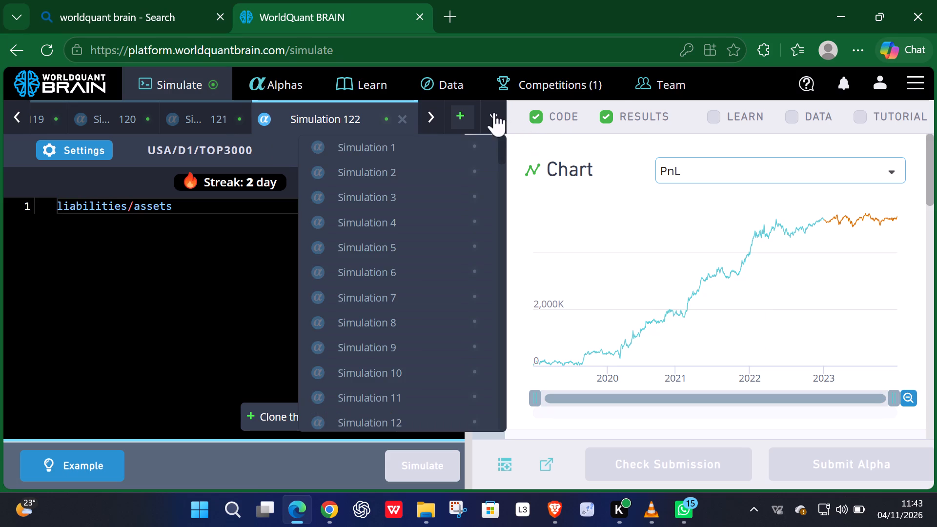
left_click(477, 150)
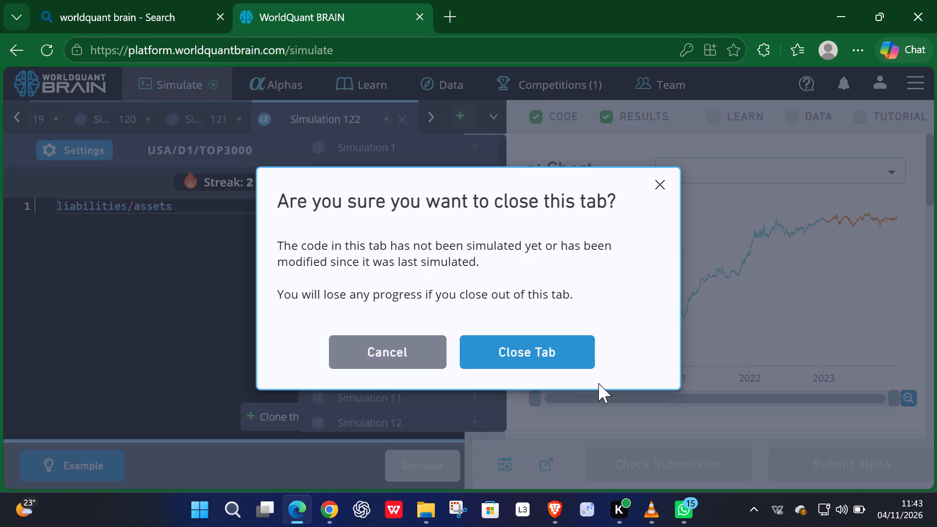
left_click(559, 352)
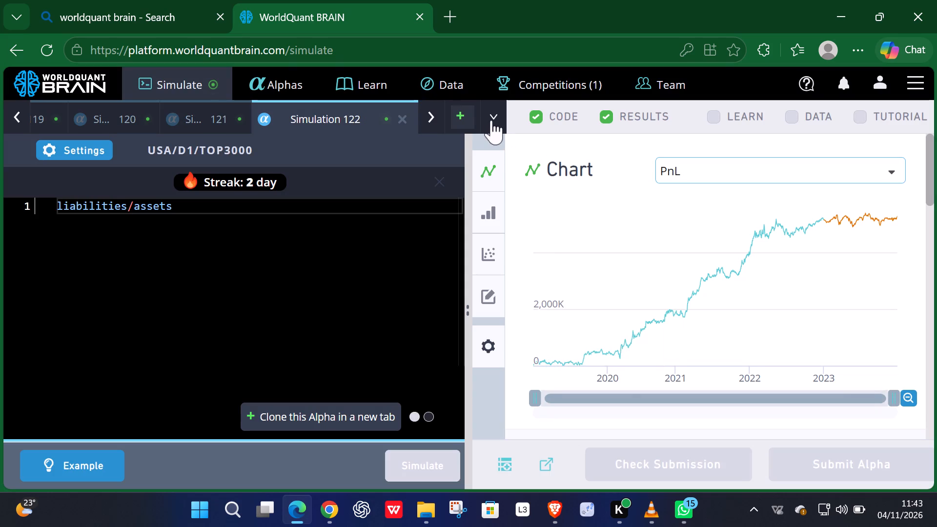
left_click(492, 120)
left_click(473, 147)
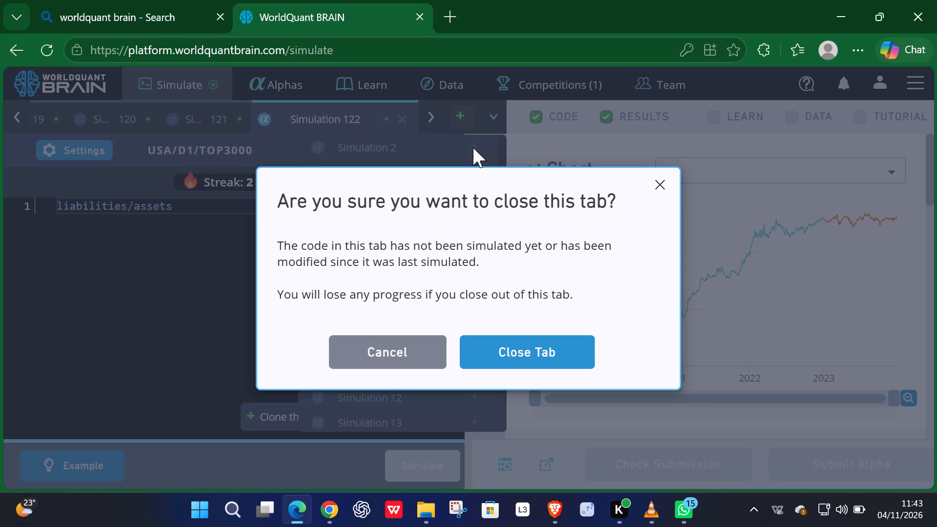
left_click(563, 349)
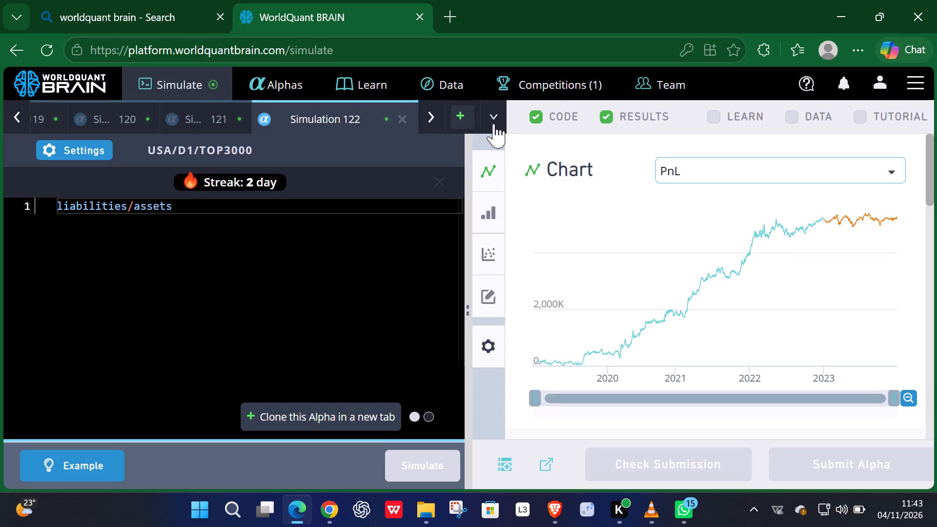
Close the open simulations 36, 39, 40, 41 and 42.
left_click(494, 122)
scroll(455, 206, "down", 14)
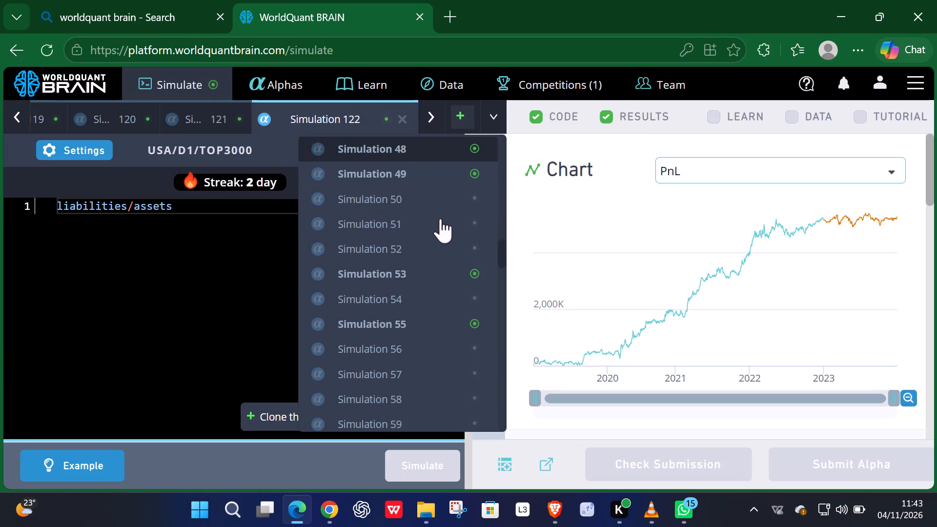
scroll(441, 219, "up", 4)
scroll(470, 253, "up", 2)
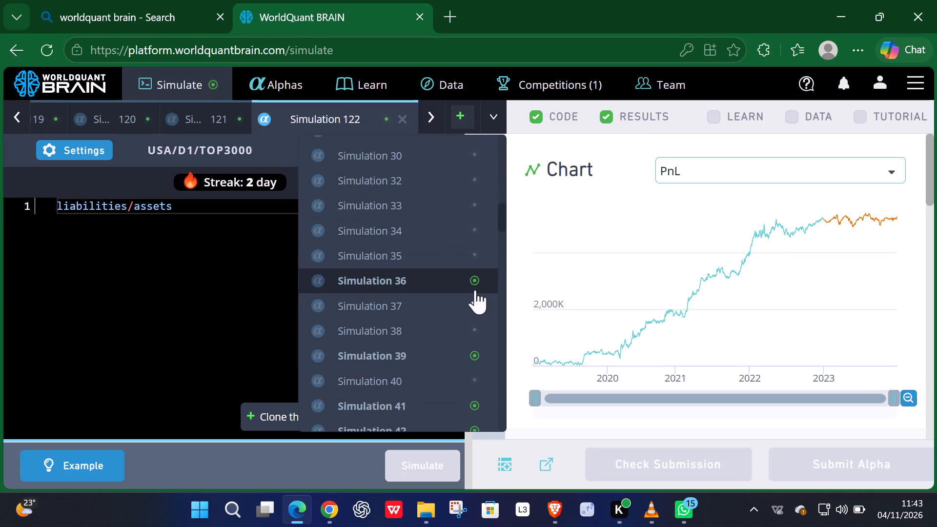
scroll(476, 277, "up", 1)
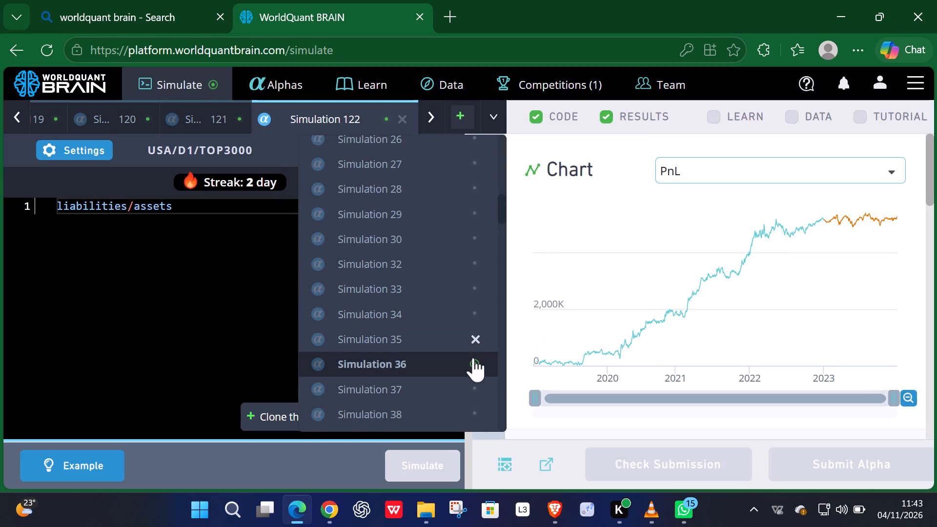
left_click(475, 363)
scroll(474, 362, "down", 2)
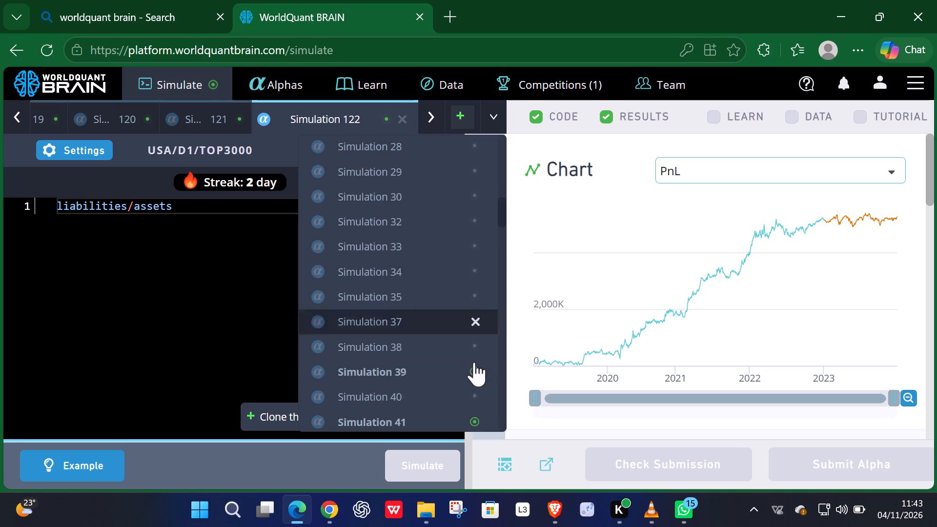
left_click(478, 251)
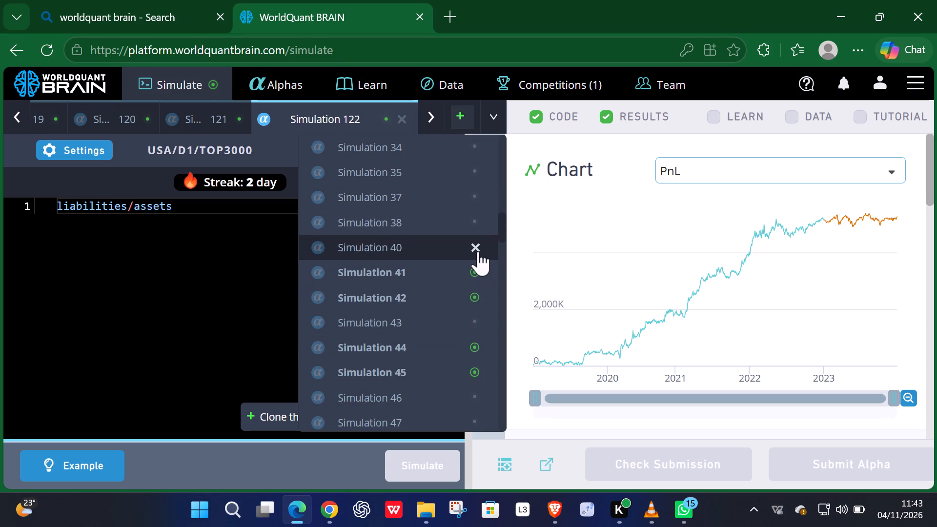
left_click(478, 251)
left_click(479, 250)
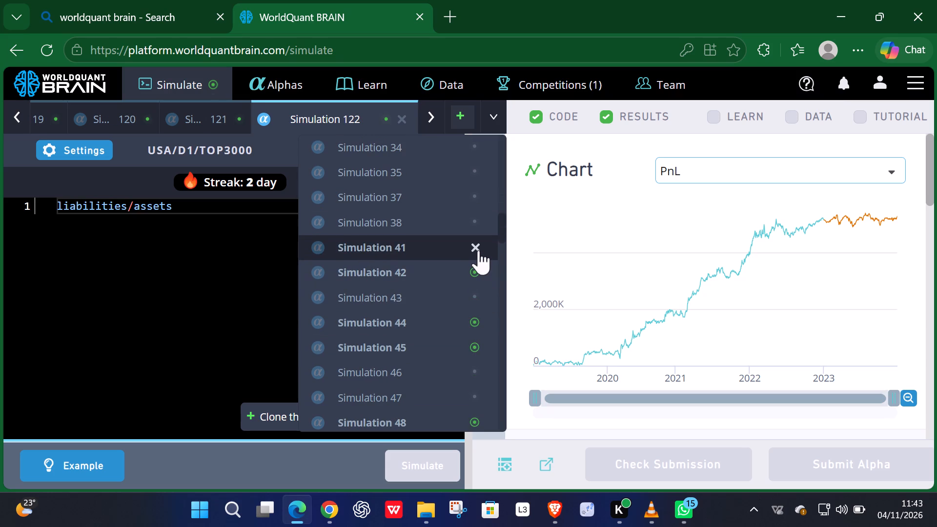
left_click(479, 250)
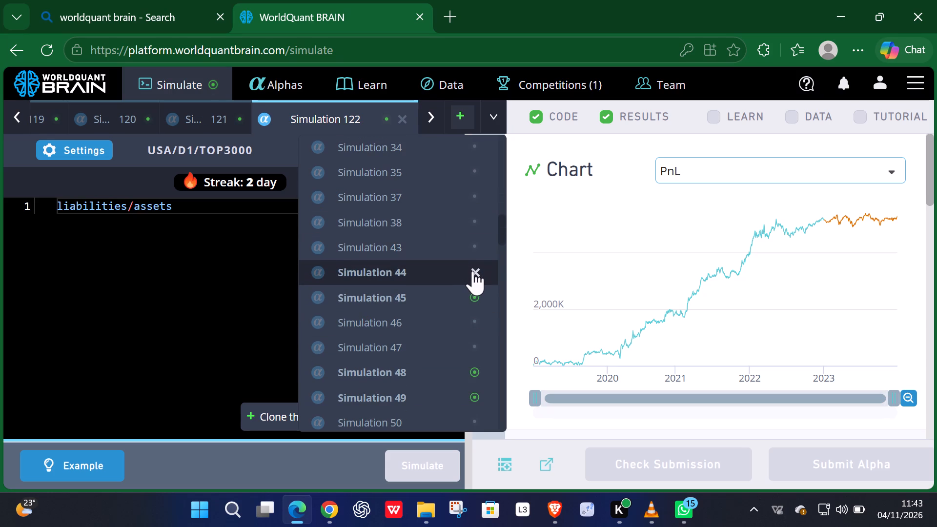
Close the open simulations 44, 45, 46 and 47, discarding any unsimulated code.
left_click(473, 271)
left_click(479, 273)
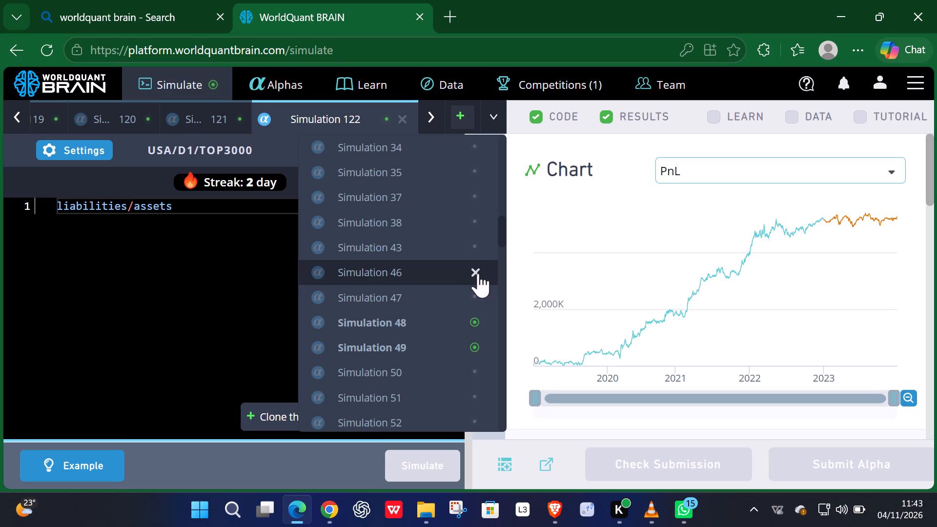
left_click(478, 273)
left_click(478, 273)
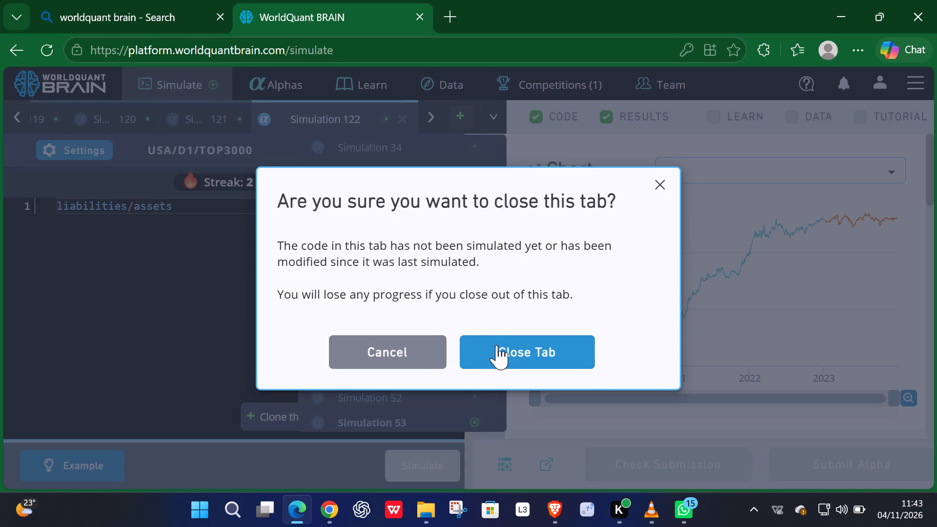
left_click(497, 346)
Close the open simulations 48 and 49.
left_click(493, 115)
scroll(470, 200, "down", 1)
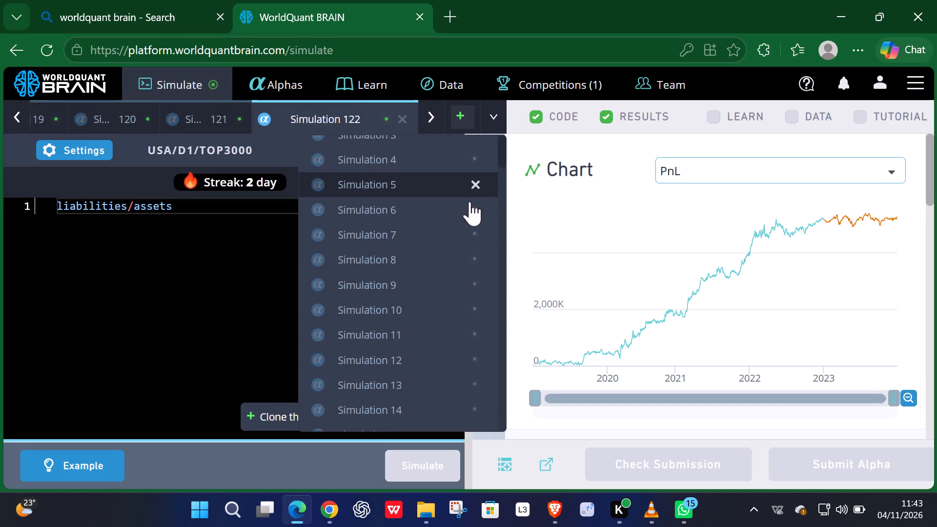
scroll(470, 202, "down", 10)
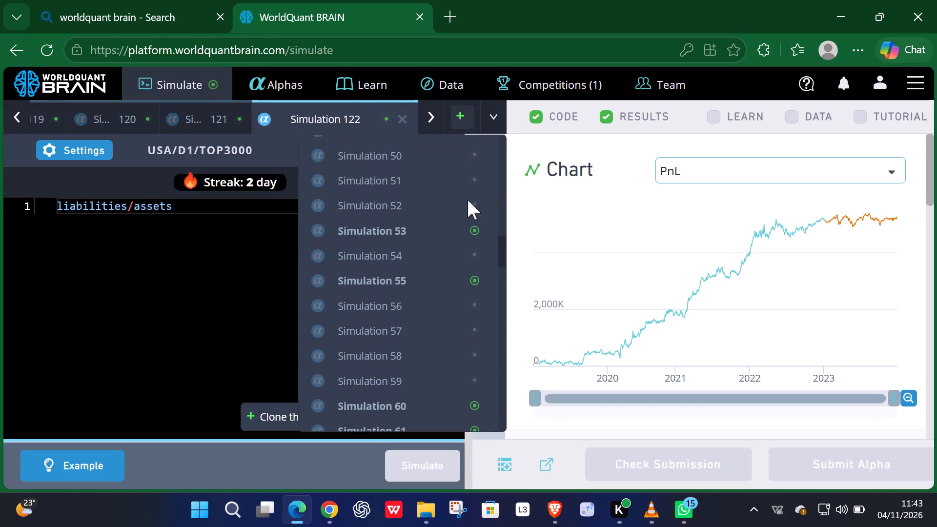
scroll(468, 199, "up", 2)
left_click(477, 269)
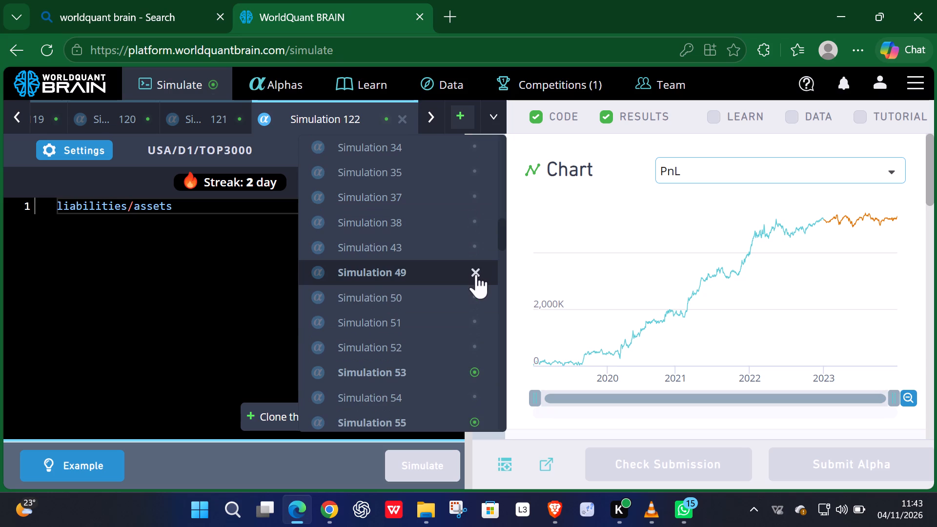
left_click(477, 272)
Close the open simulations 53, 54 and 55.
scroll(473, 270, "down", 3)
scroll(473, 225, "up", 1)
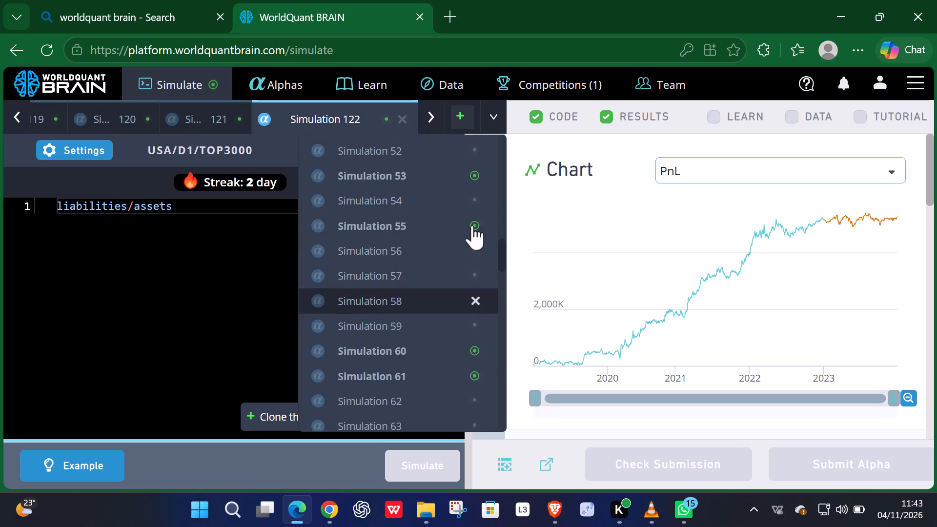
left_click(476, 182)
left_click(476, 182)
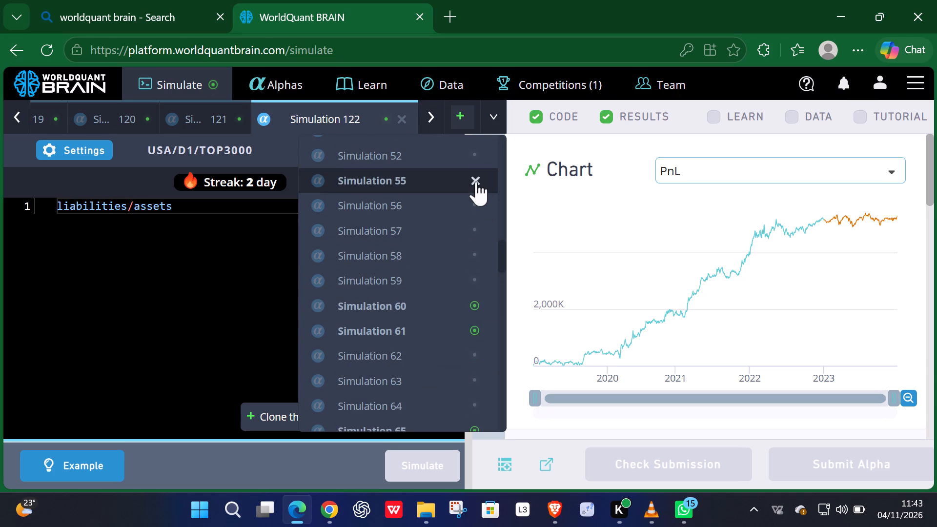
left_click(476, 182)
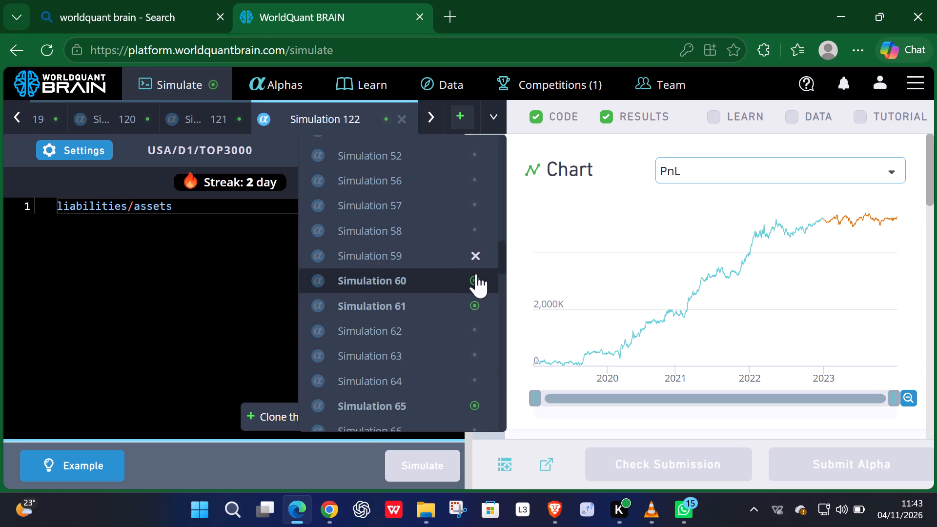
Close the open simulations 60, 61, 65, 74, 75 and 76.
left_click(476, 277)
left_click(476, 277)
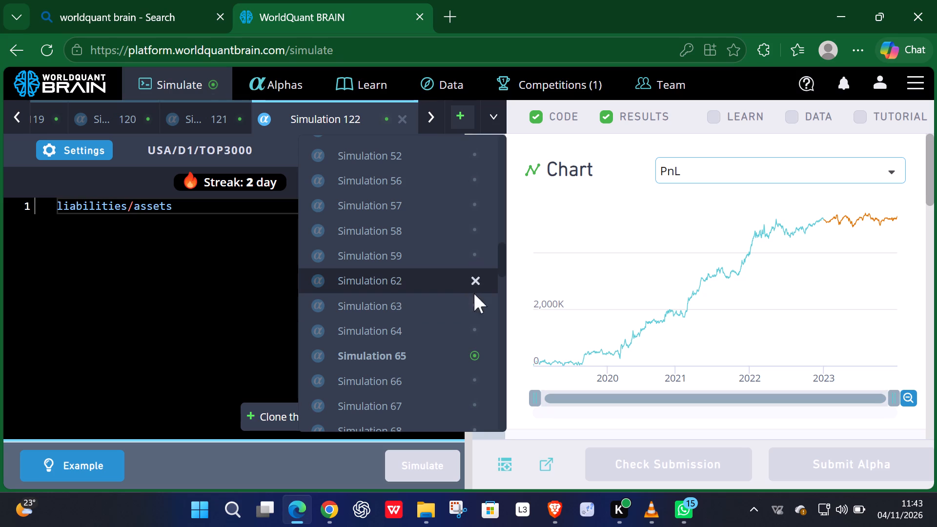
left_click(476, 358)
scroll(479, 287, "down", 1)
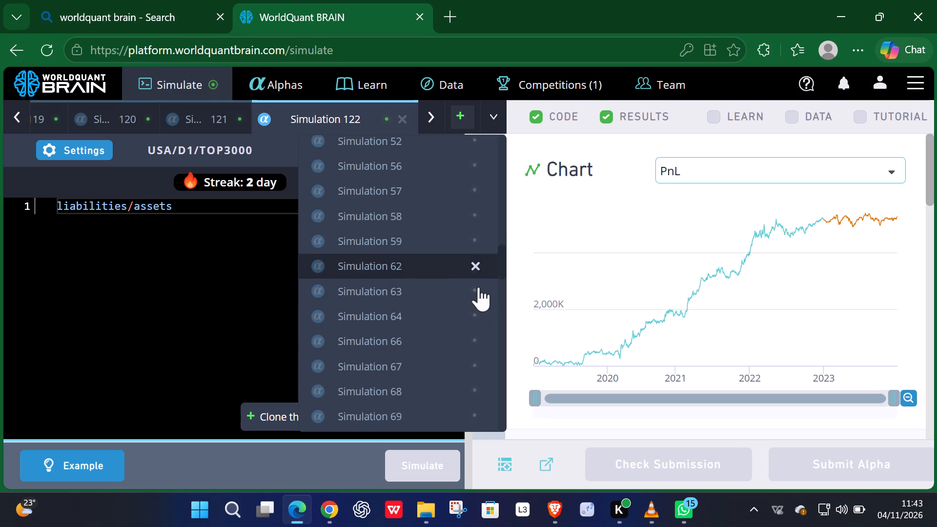
scroll(479, 287, "down", 3)
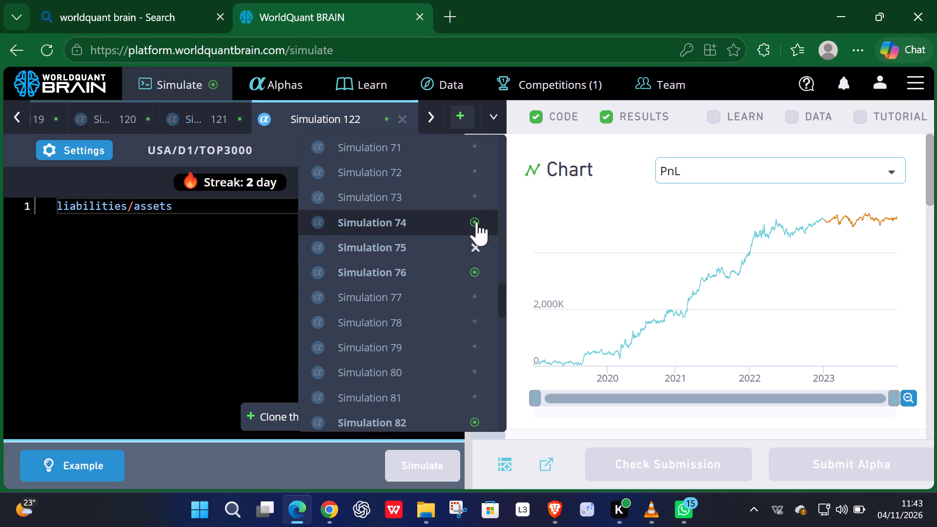
left_click(476, 223)
left_click(476, 223)
left_click(476, 223)
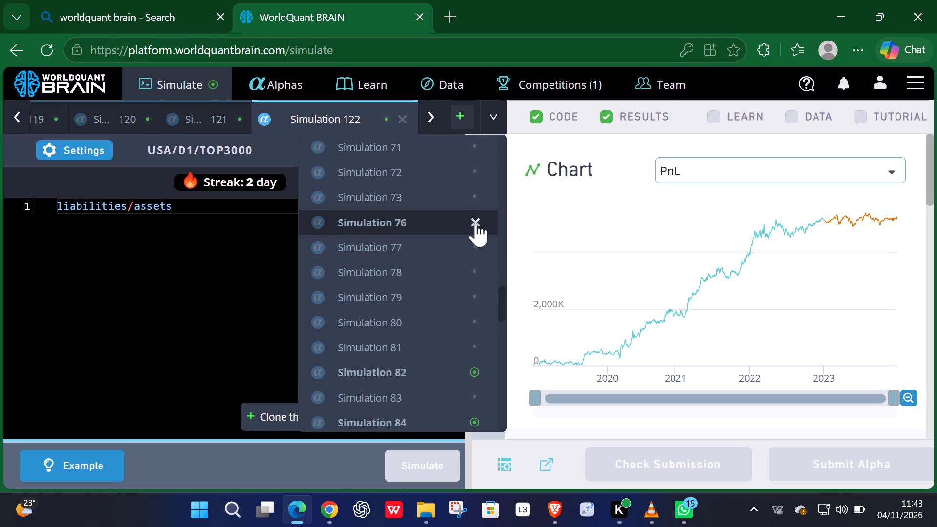
Close the open simulations 82 to 87 and 89, discarding any unsimulated code.
scroll(476, 222, "down", 2)
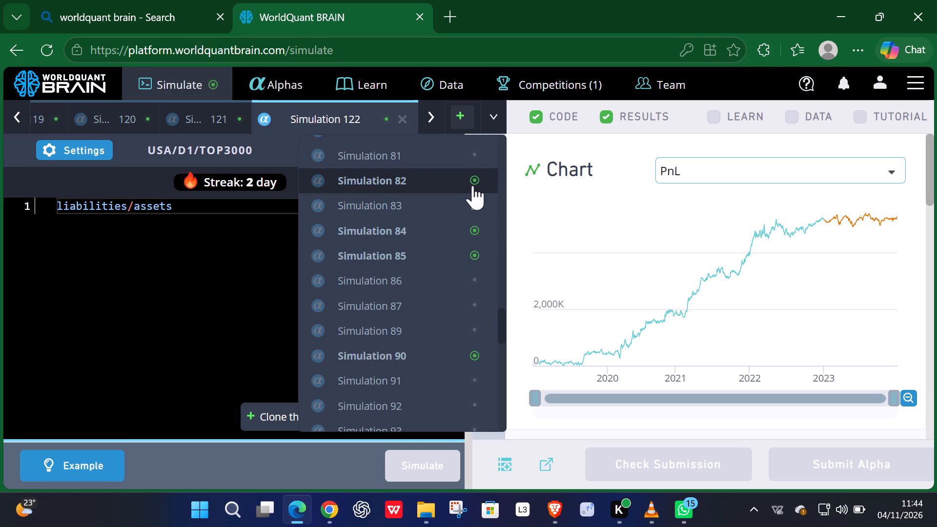
left_click(475, 182)
double_click(475, 182)
left_click(475, 182)
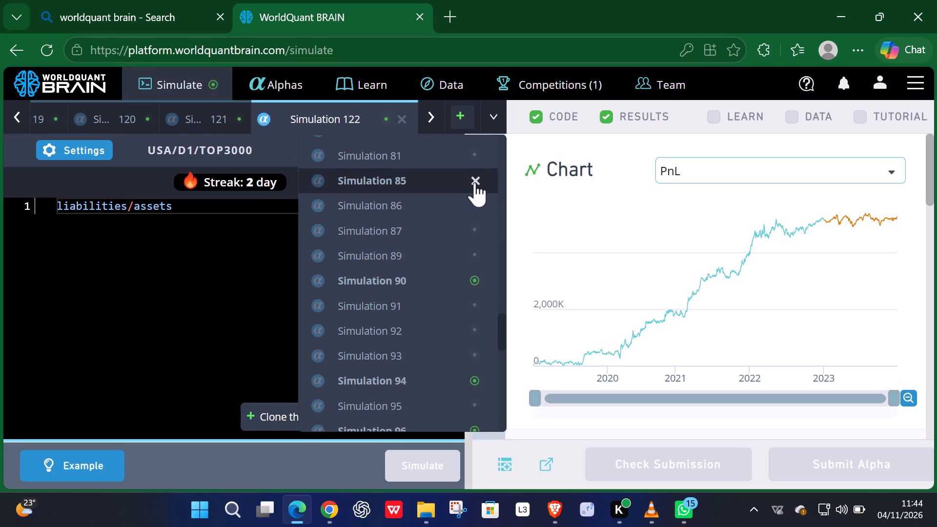
double_click(475, 182)
left_click(475, 182)
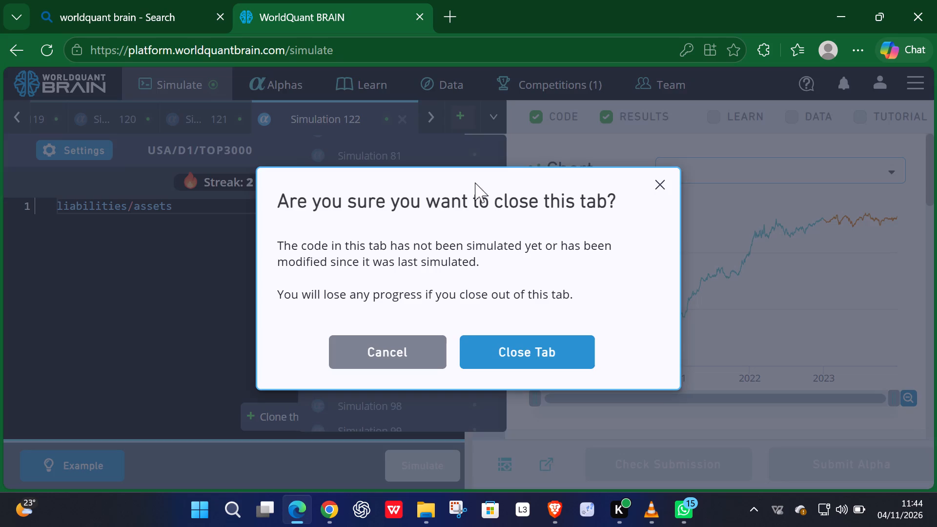
left_click(475, 182)
left_click(506, 347)
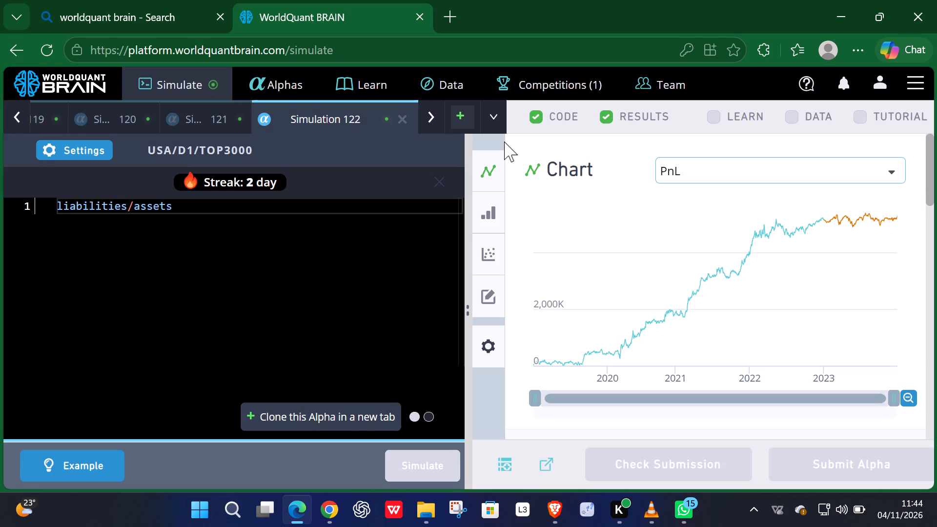
Close the open simulations 90, 94 and 95, discarding any unsimulated code.
left_click(494, 119)
scroll(460, 215, "down", 7)
scroll(504, 142, "down", 3)
scroll(460, 213, "down", 7)
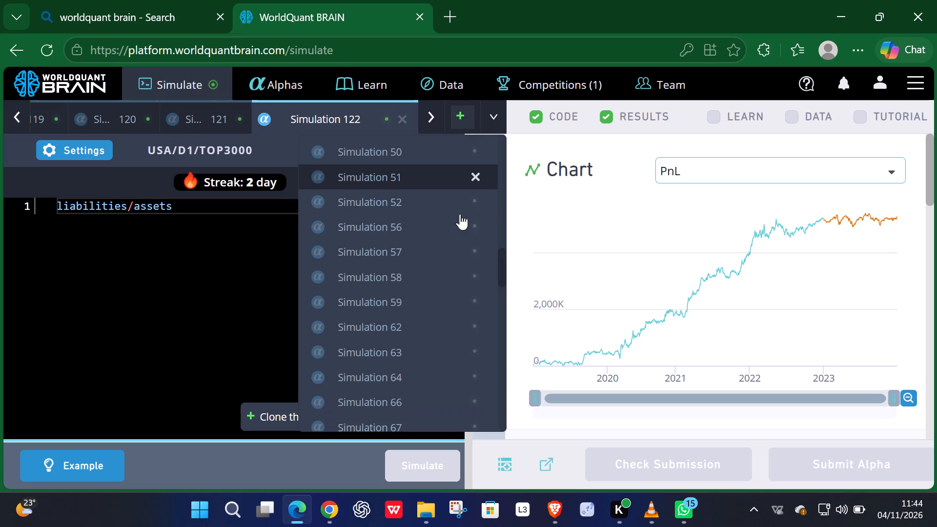
left_click(477, 182)
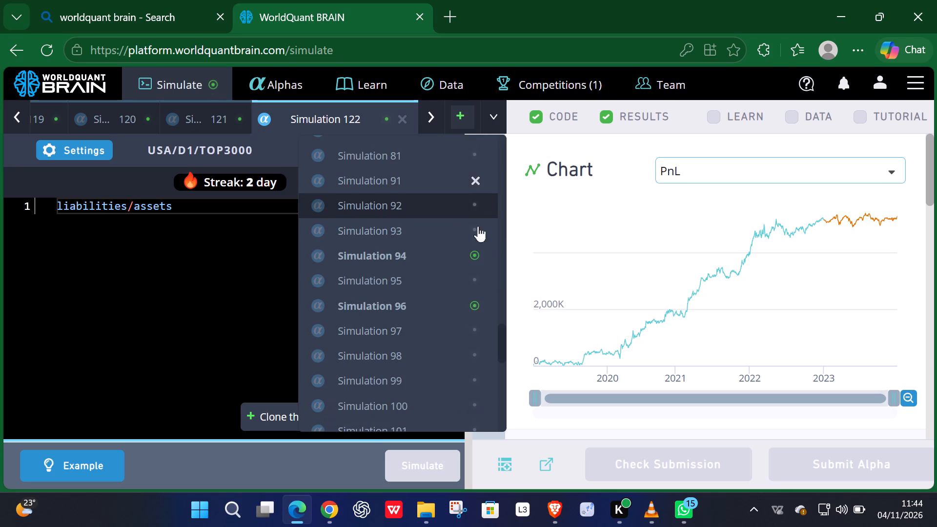
left_click(474, 254)
left_click(474, 254)
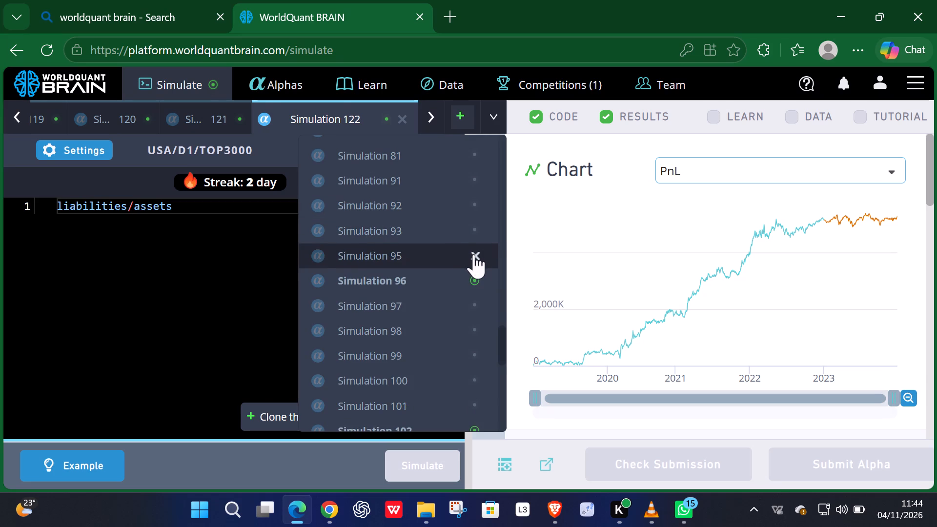
left_click(474, 254)
left_click(490, 350)
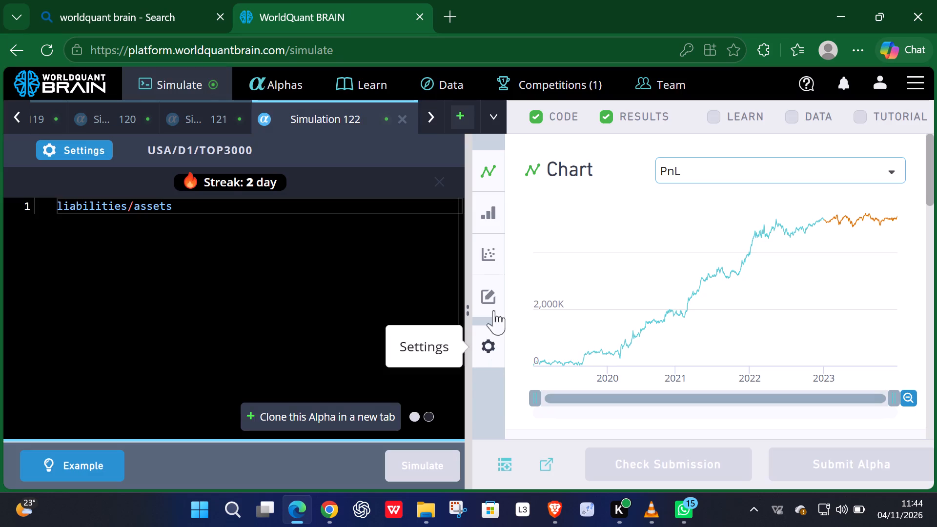
Close the open simulations 96, 102, 103 and 107, and leave the simulation list.
left_click(490, 113)
scroll(448, 206, "down", 5)
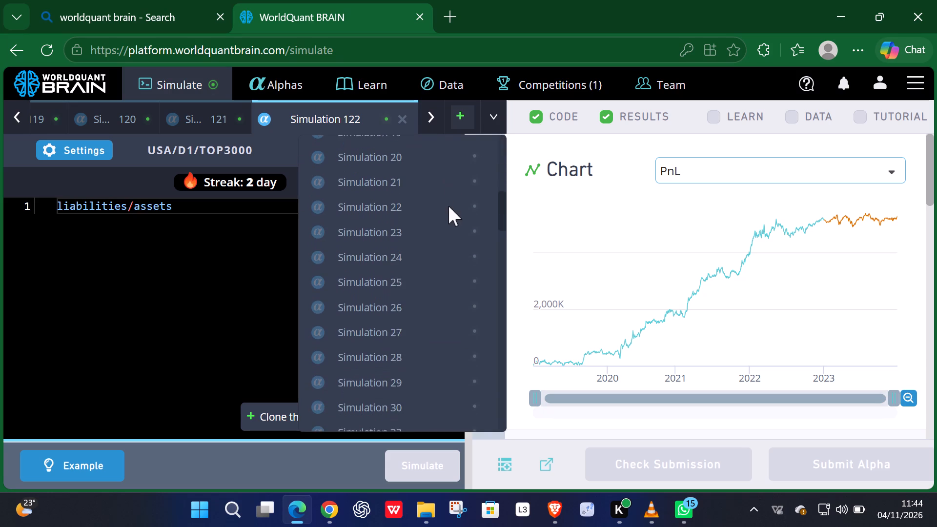
scroll(448, 206, "down", 14)
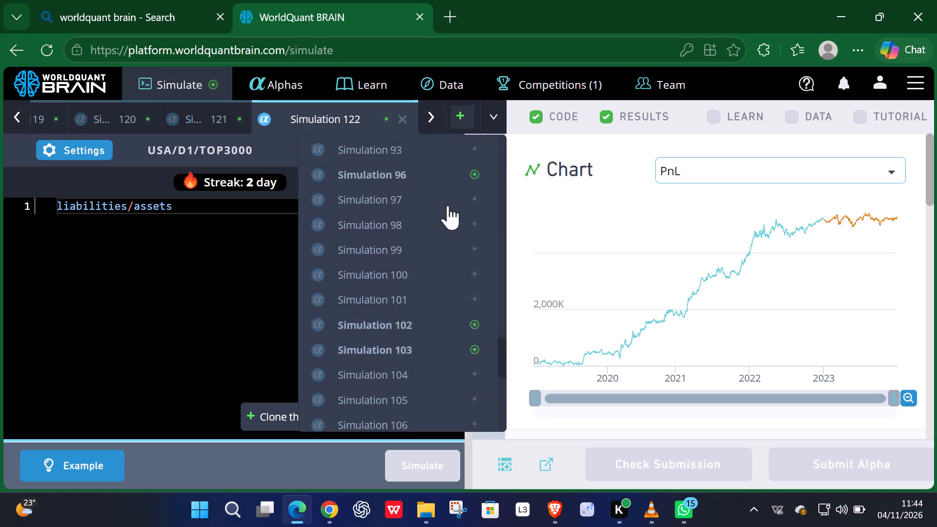
scroll(452, 200, "up", 1)
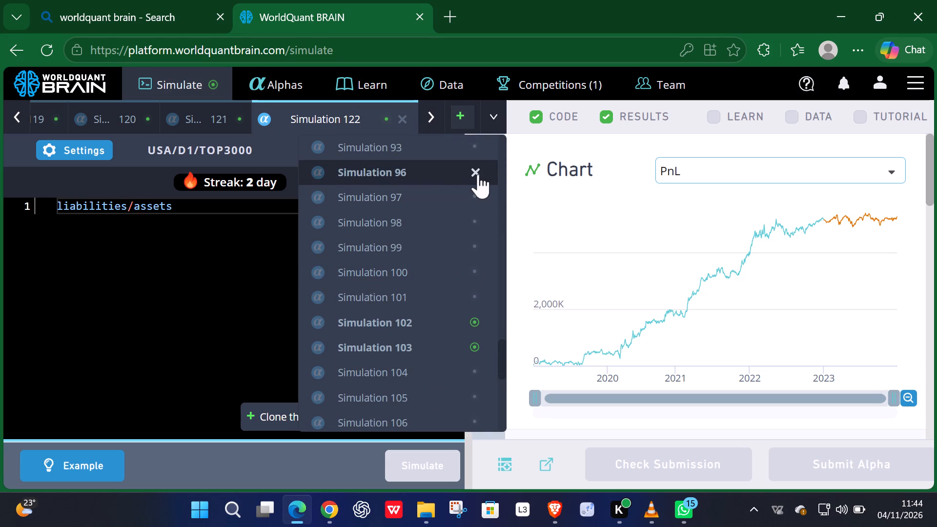
left_click(478, 174)
left_click(474, 295)
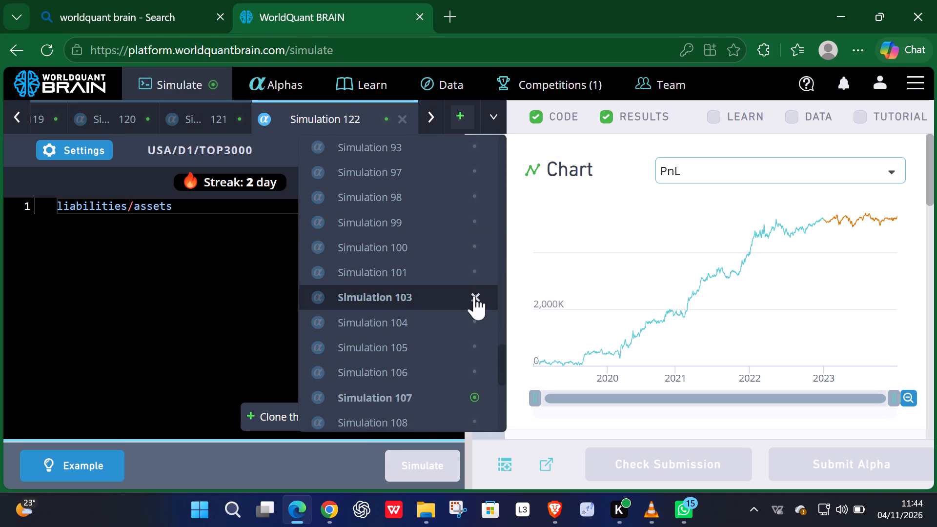
left_click(474, 296)
scroll(473, 295, "down", 2)
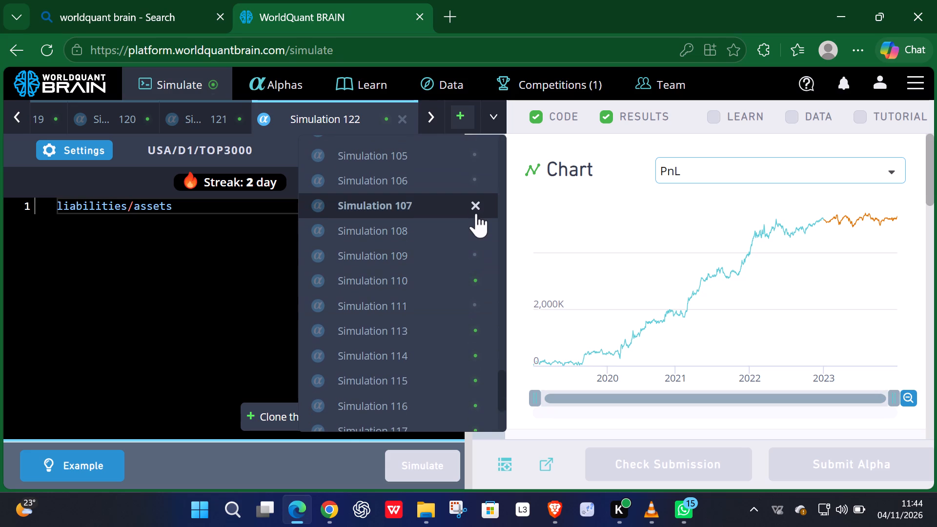
left_click(476, 210)
scroll(475, 208, "down", 5)
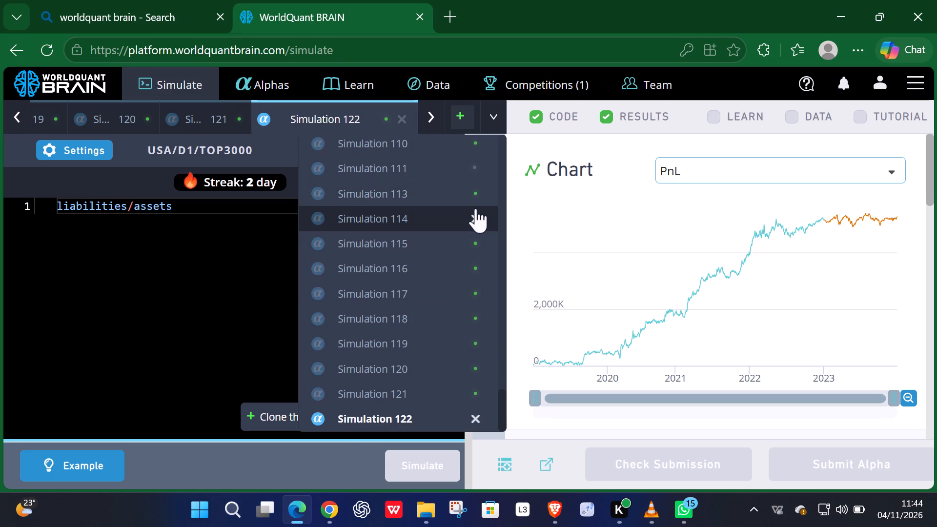
scroll(476, 208, "down", 5)
left_click(240, 250)
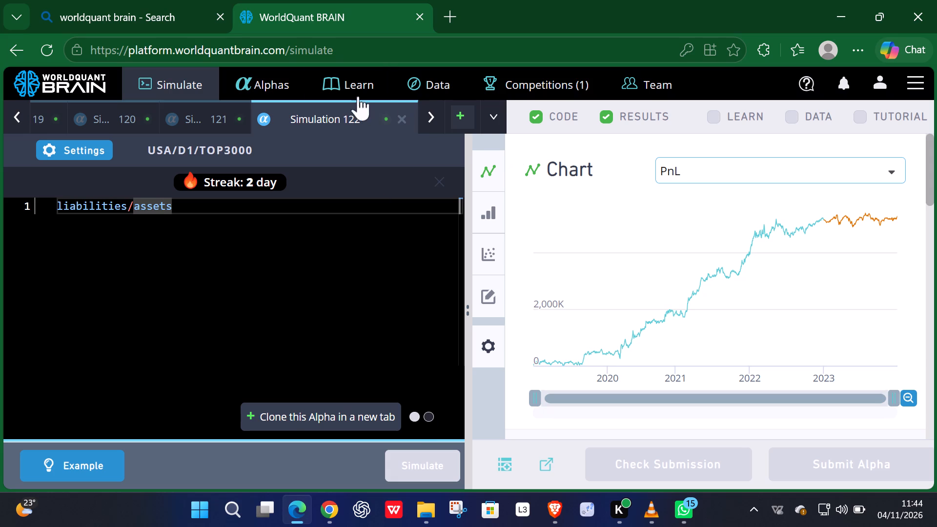
Open the submitted alphas and look through the list.
left_click(298, 73)
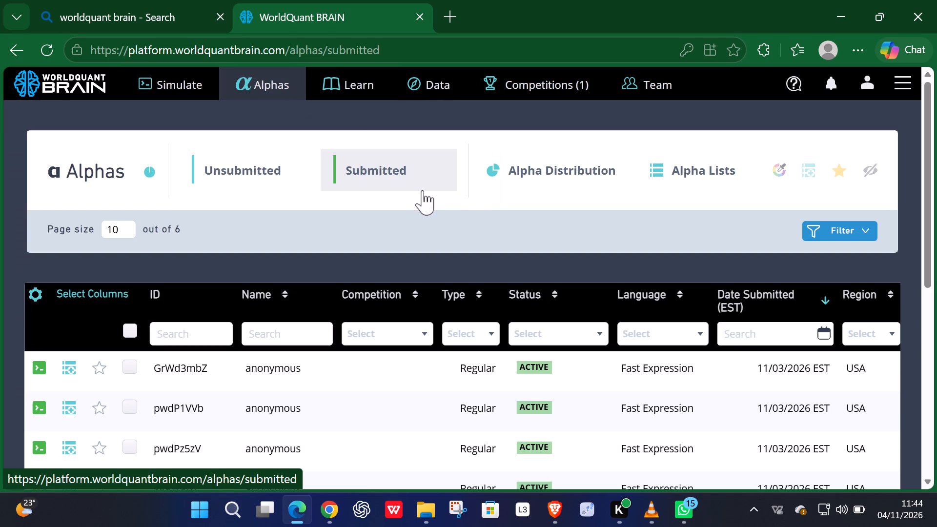
left_click(416, 181)
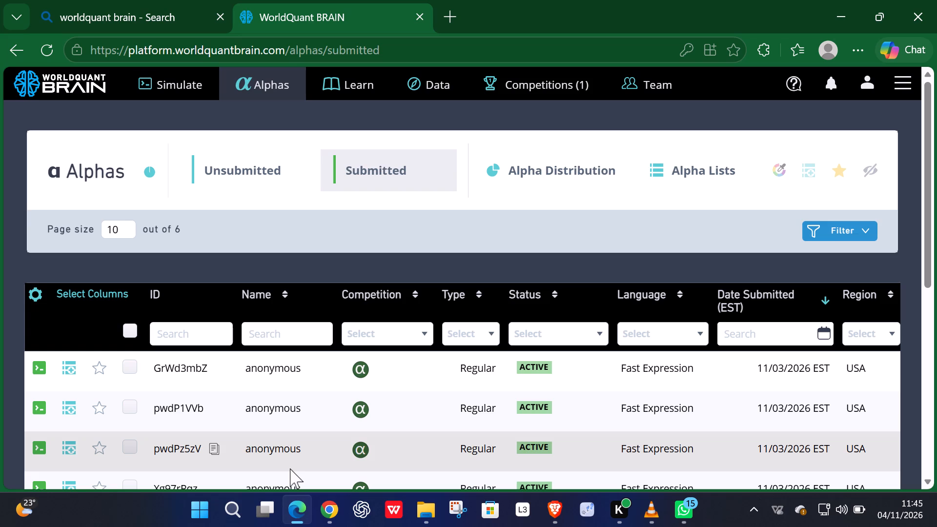
scroll(470, 395, "down", 5)
scroll(487, 463, "down", 5)
scroll(418, 299, "up", 5)
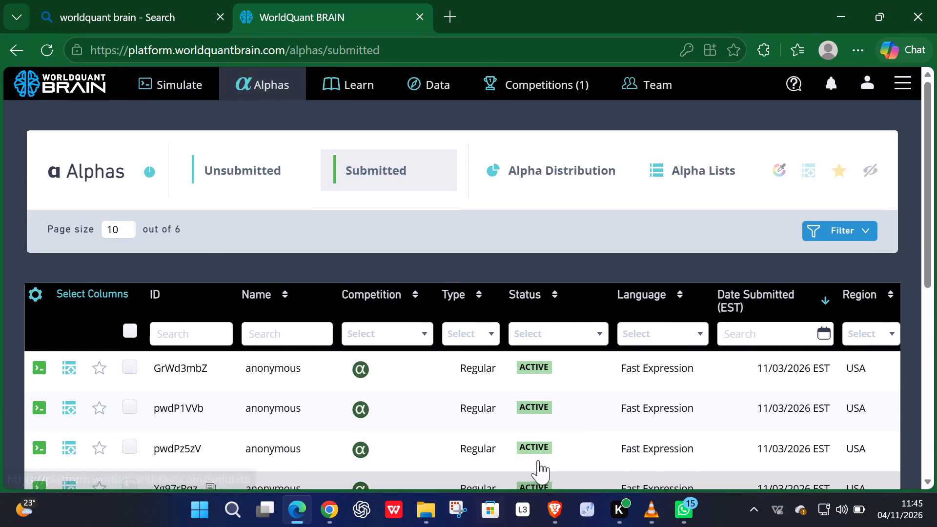
Switch to the Brave browser and show the test period for Simulation 3.
left_click(557, 509)
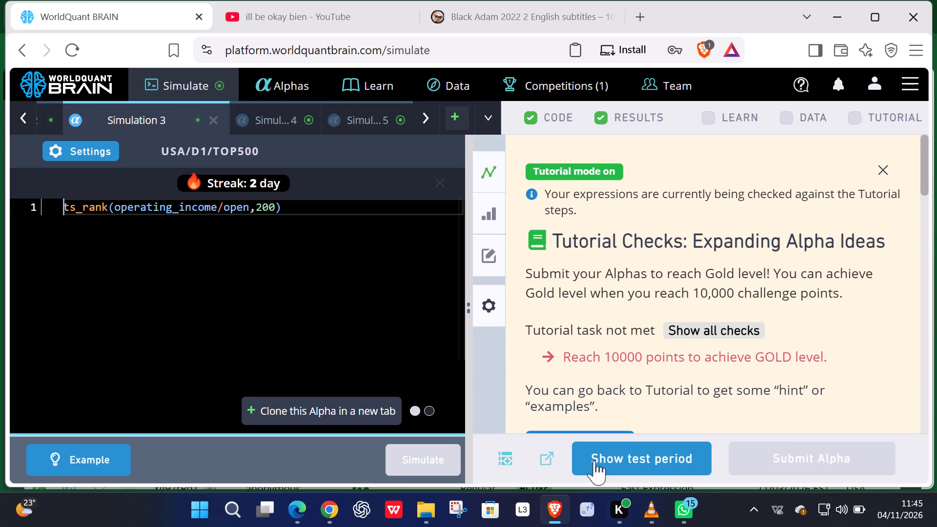
left_click(626, 464)
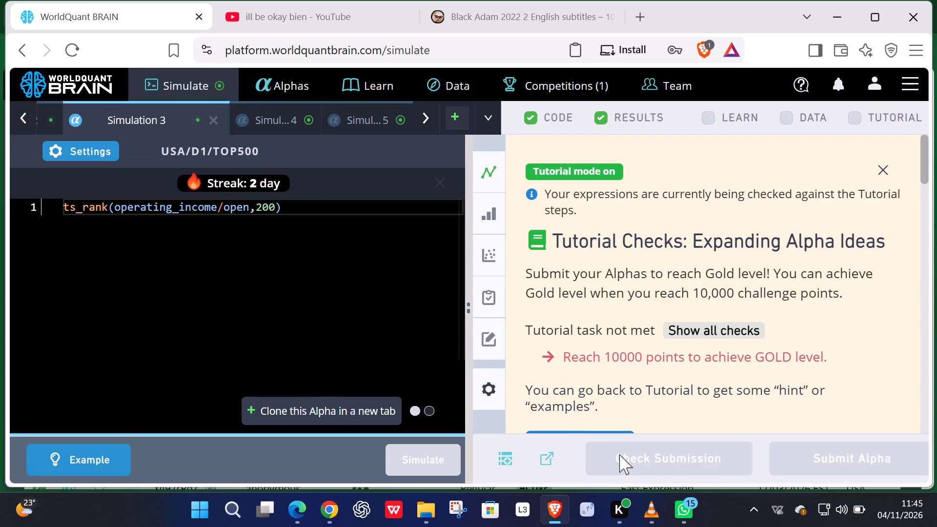
Show the test period for Simulation 4 and run its submission check.
left_click(284, 119)
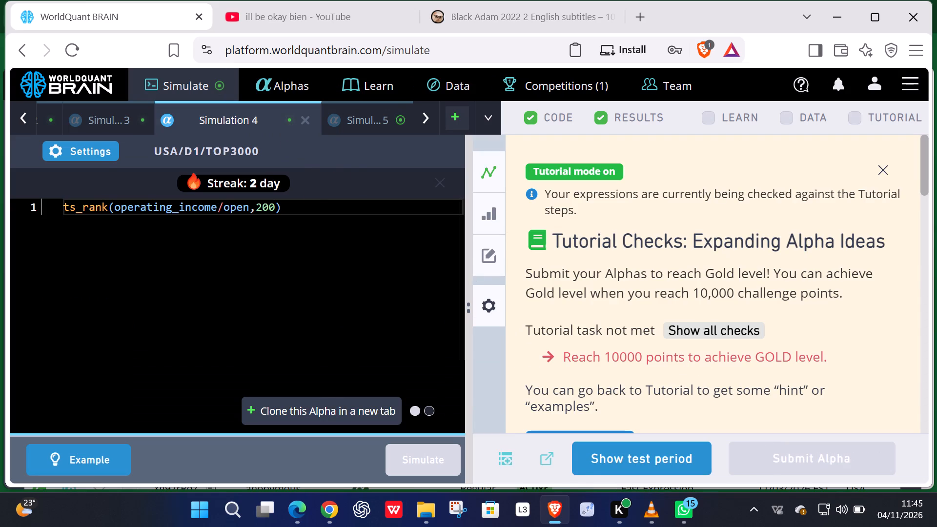
left_click(586, 456)
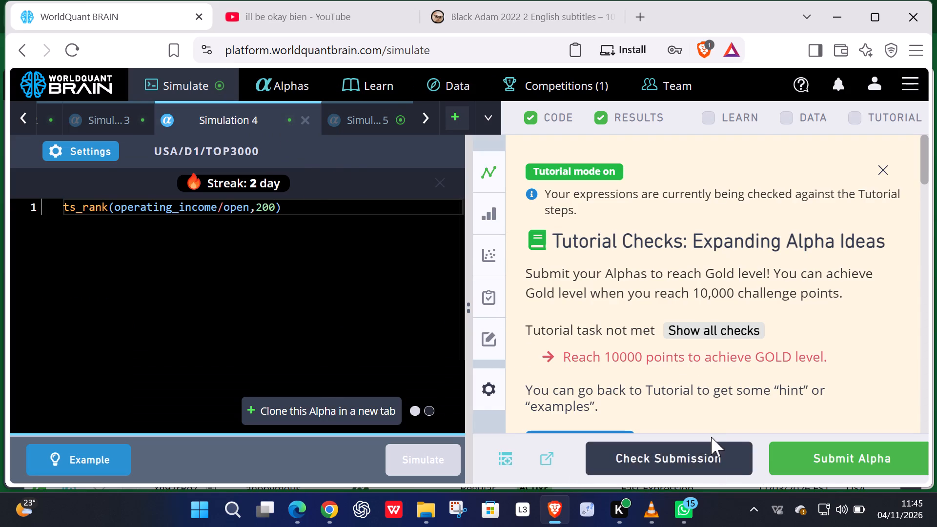
left_click(693, 454)
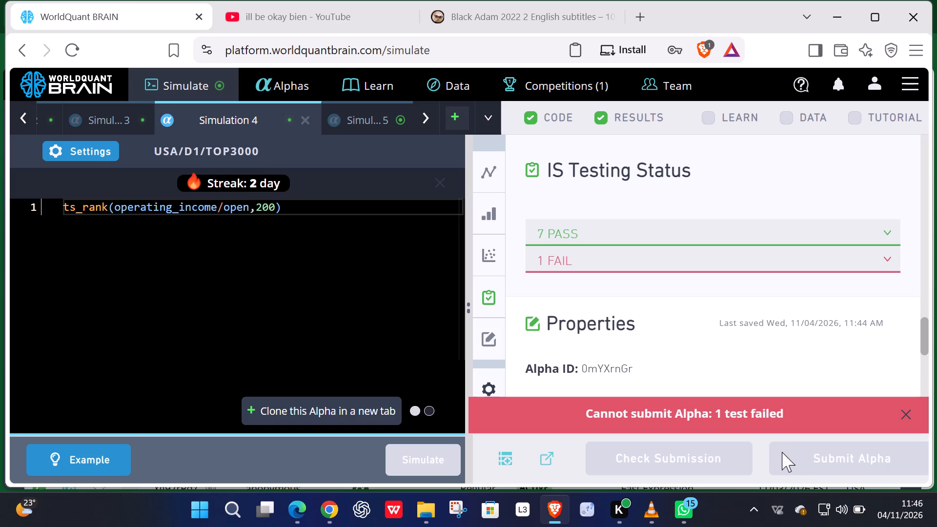
Open Simulation 5 and show its test period.
left_click(346, 122)
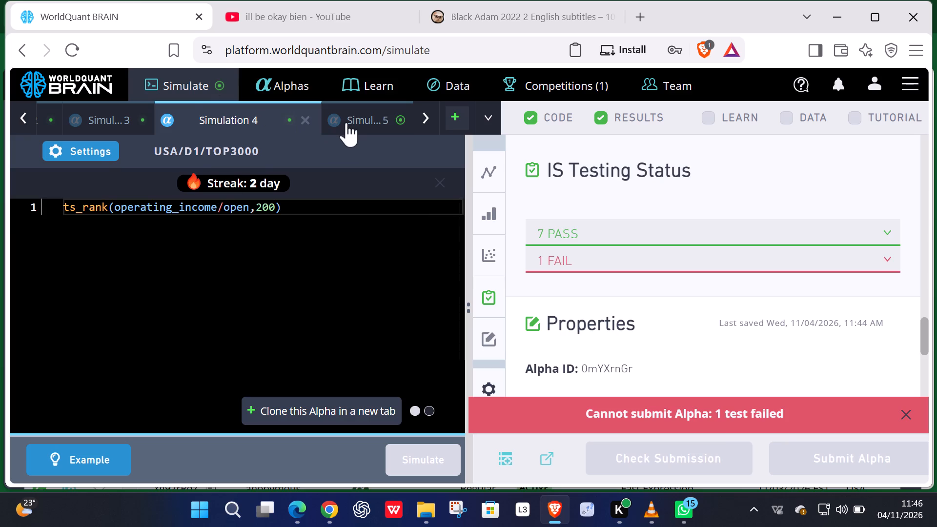
left_click(664, 453)
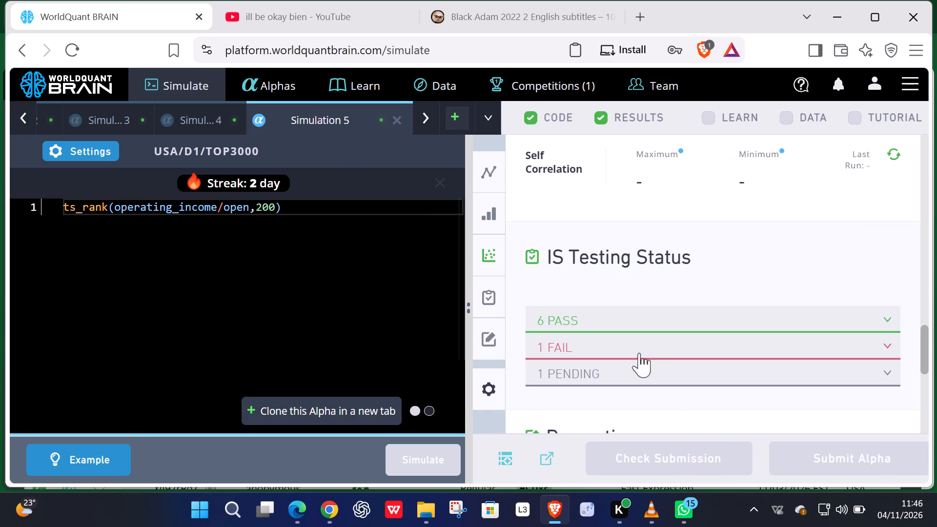
Return to Simulation 4 and examine the details of its failed test under IS Testing Status.
left_click(216, 125)
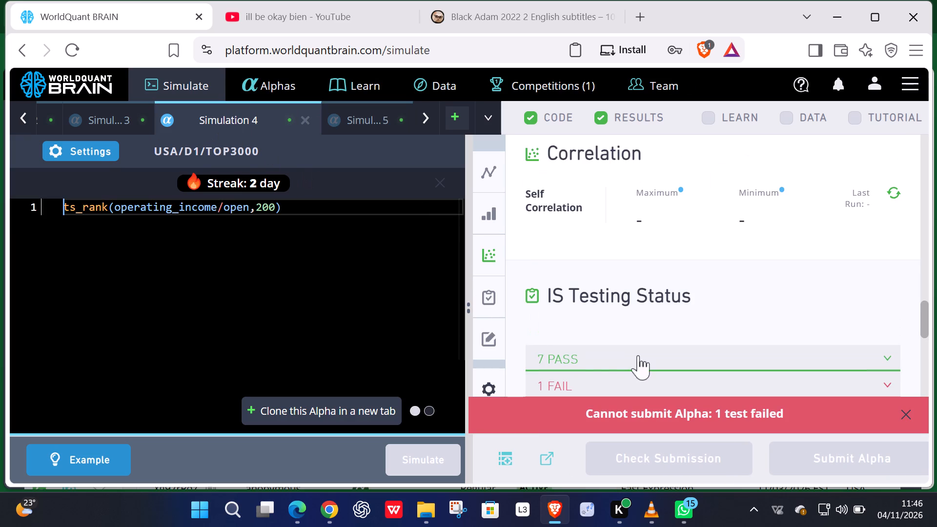
left_click(635, 361)
left_click(635, 354)
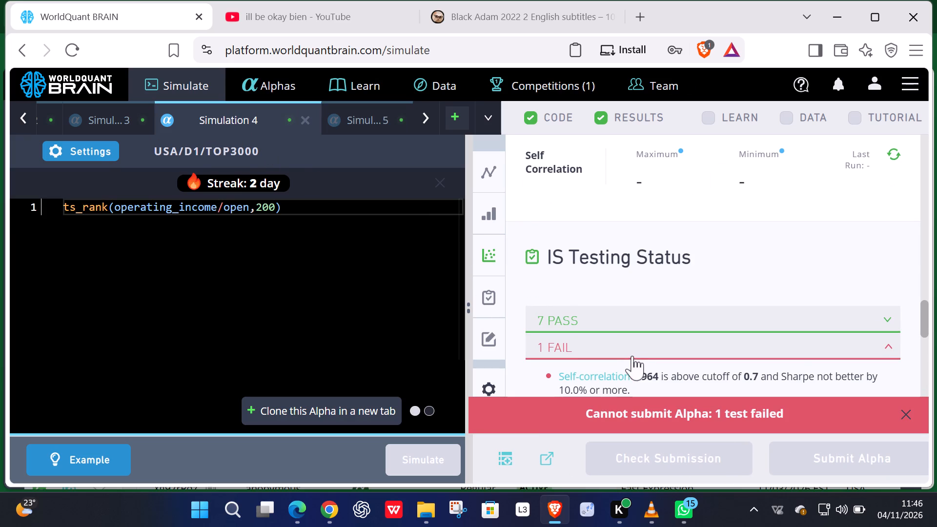
scroll(629, 358, "down", 2)
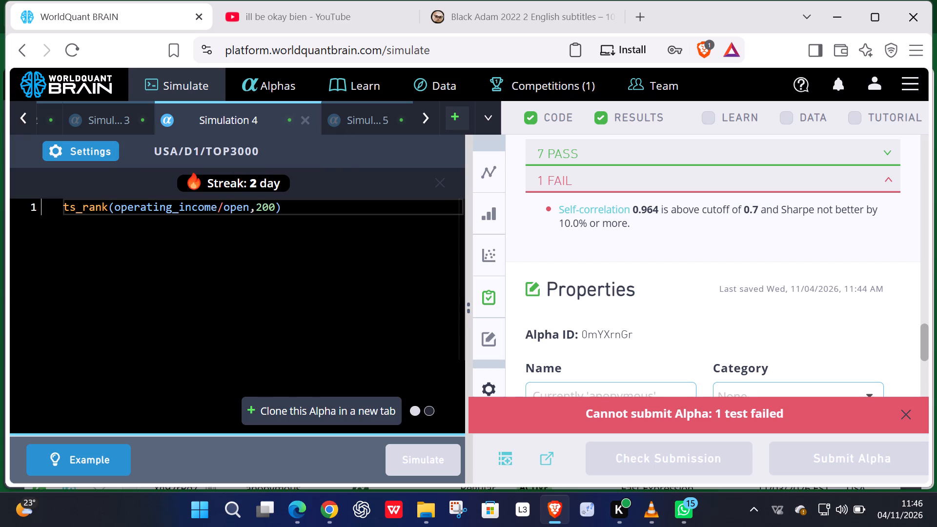
Copy the whole expression ts_rank(operating_income/open,200) from Simulation 4's code.
left_click_drag(111, 209, 215, 216)
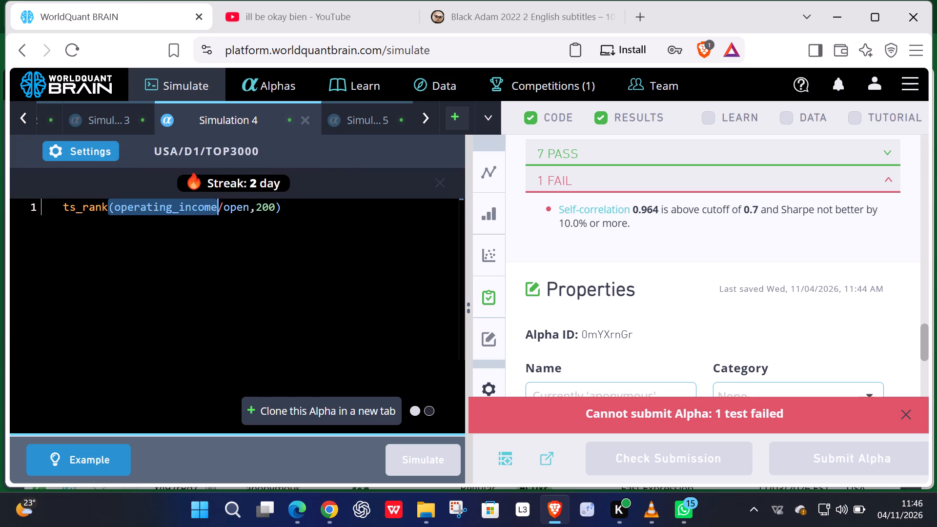
left_click_drag(215, 216, 274, 210)
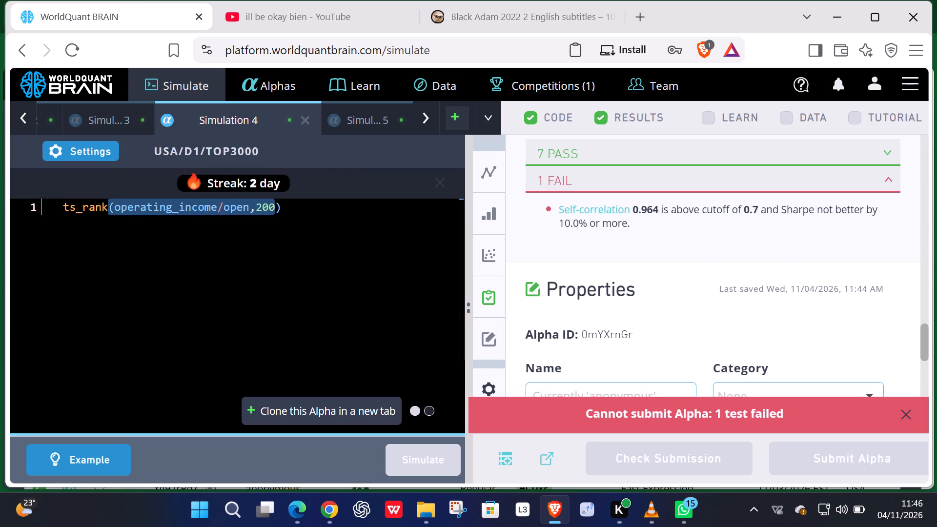
left_click(260, 278)
left_click_drag(272, 209, 251, 220)
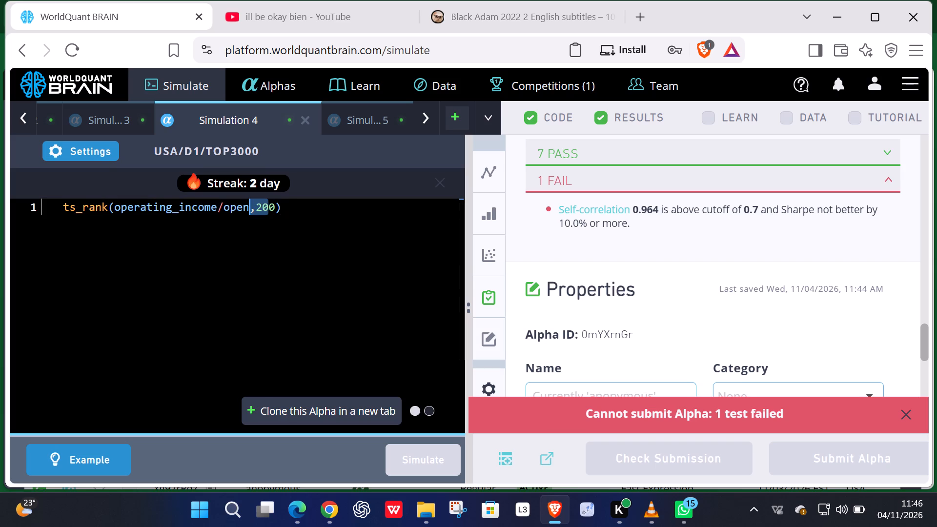
left_click(290, 274)
left_click(277, 209)
left_click_drag(276, 209, 206, 237)
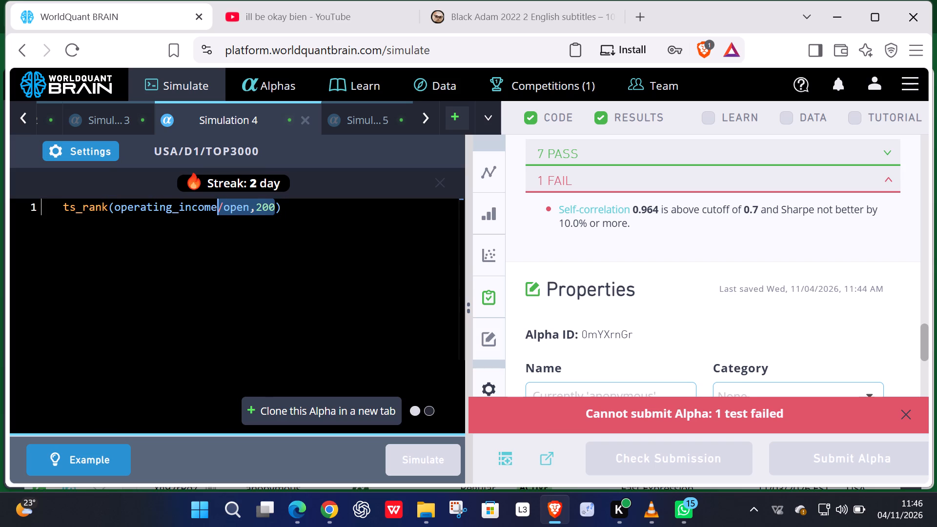
left_click_drag(206, 237, 165, 251)
right_click(162, 253)
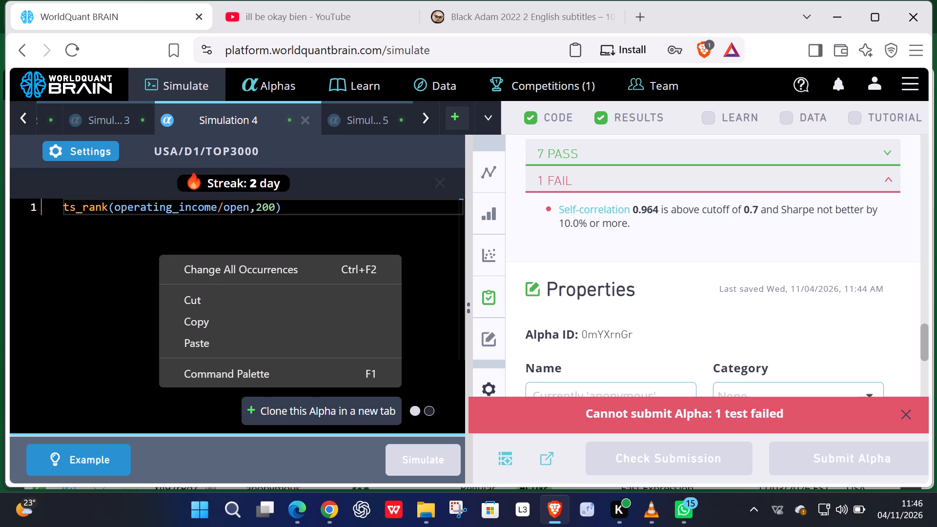
left_click(202, 319)
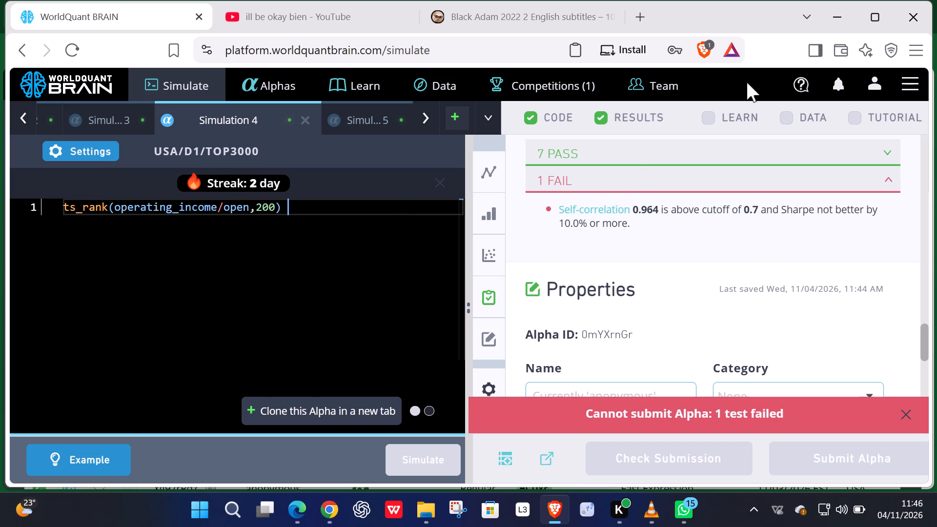
Search the data catalogue beside Simulation 4 for the copied expression ts_rank(operating_income/open,200).
left_click(785, 119)
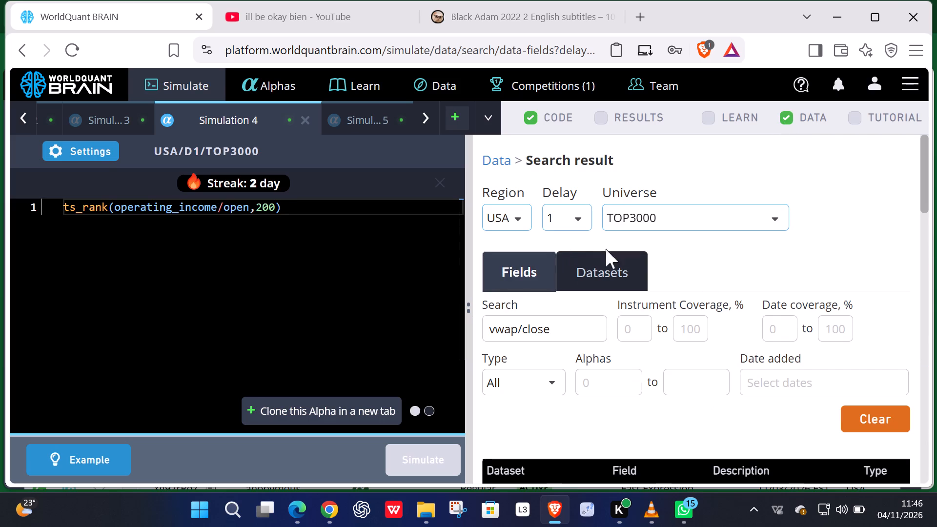
scroll(669, 293, "up", 6)
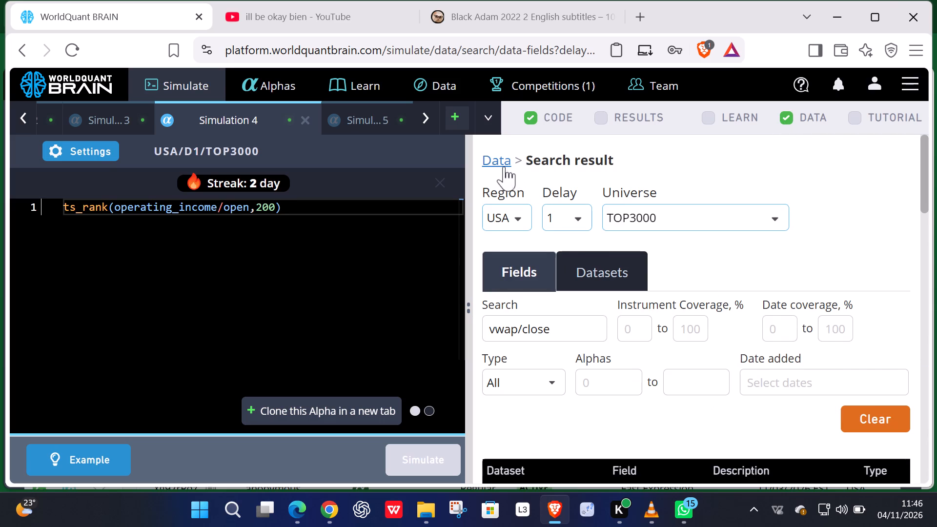
left_click(496, 162)
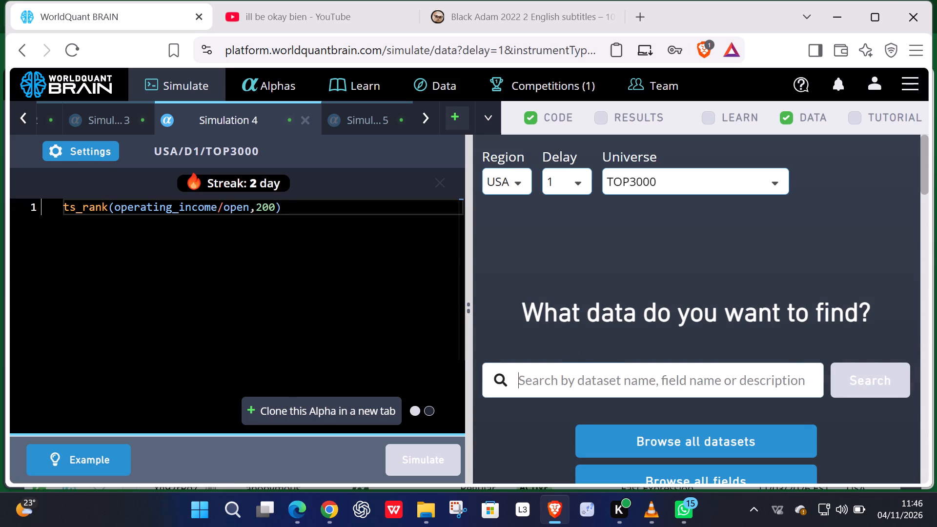
right_click(605, 373)
left_click(640, 287)
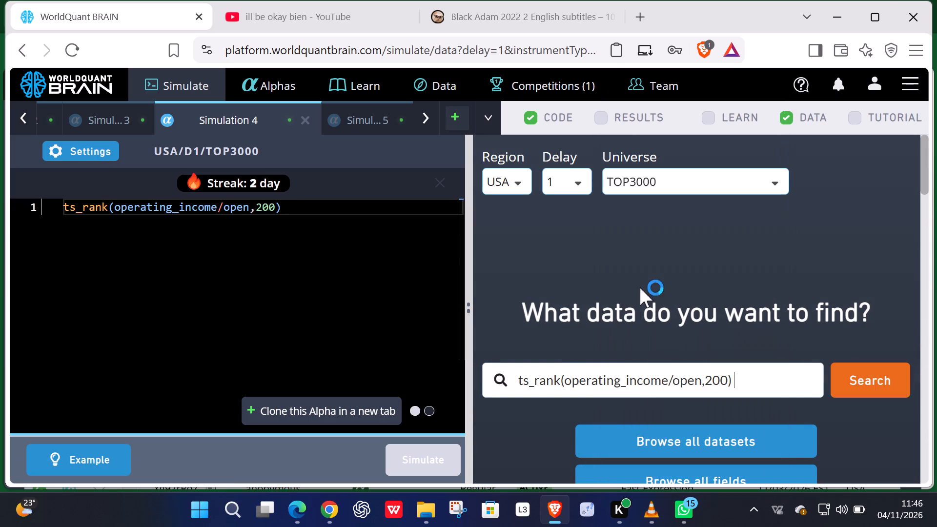
left_click(854, 372)
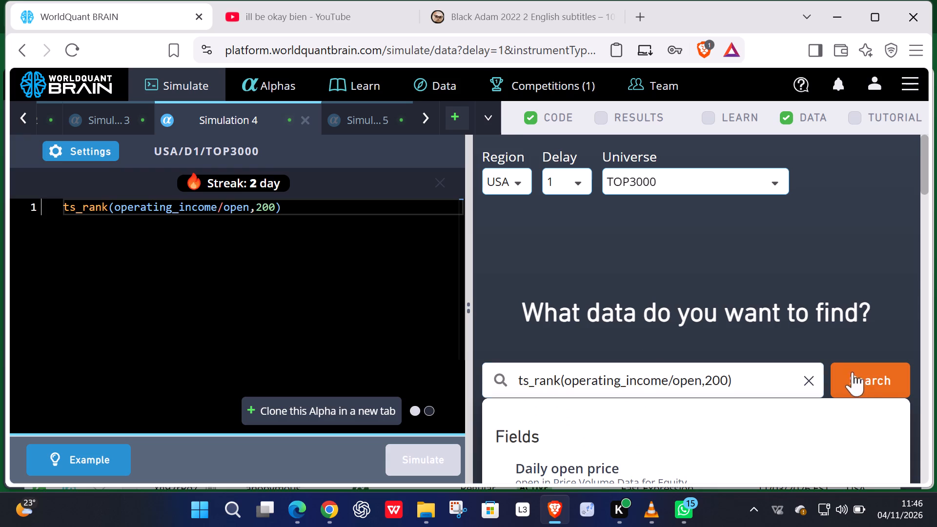
scroll(659, 268, "up", 5)
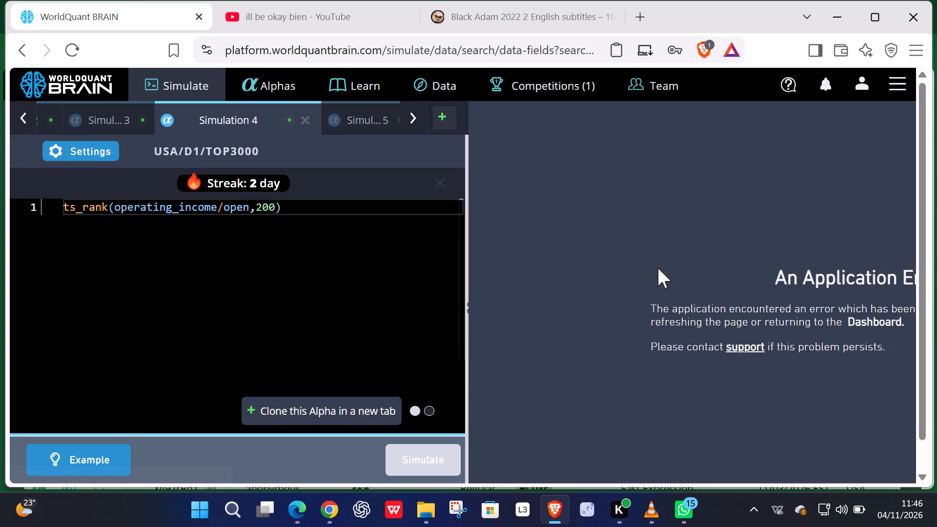
scroll(650, 283, "down", 7)
scroll(799, 259, "down", 7)
scroll(777, 258, "up", 7)
scroll(732, 234, "up", 5)
Duplicate the current WorldQuant BRAIN simulation page in a second browser tab.
right_click(88, 13)
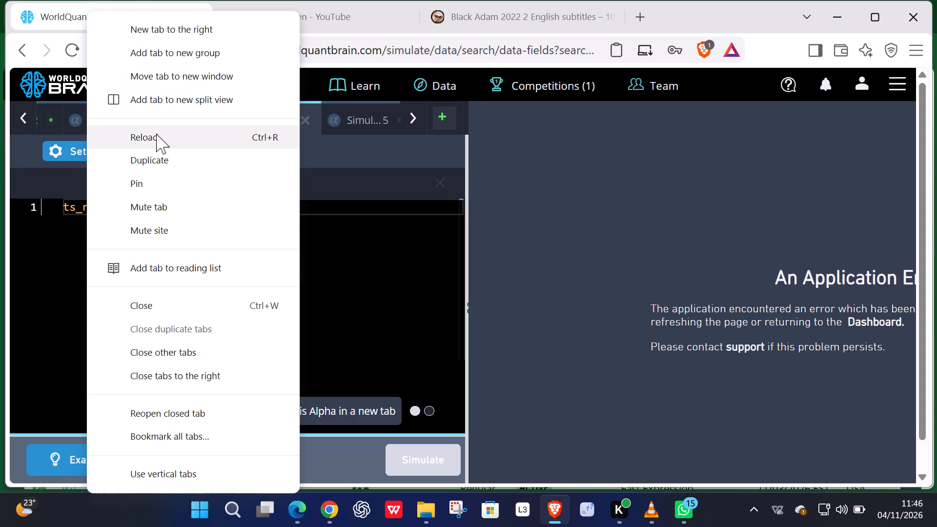
left_click(168, 153)
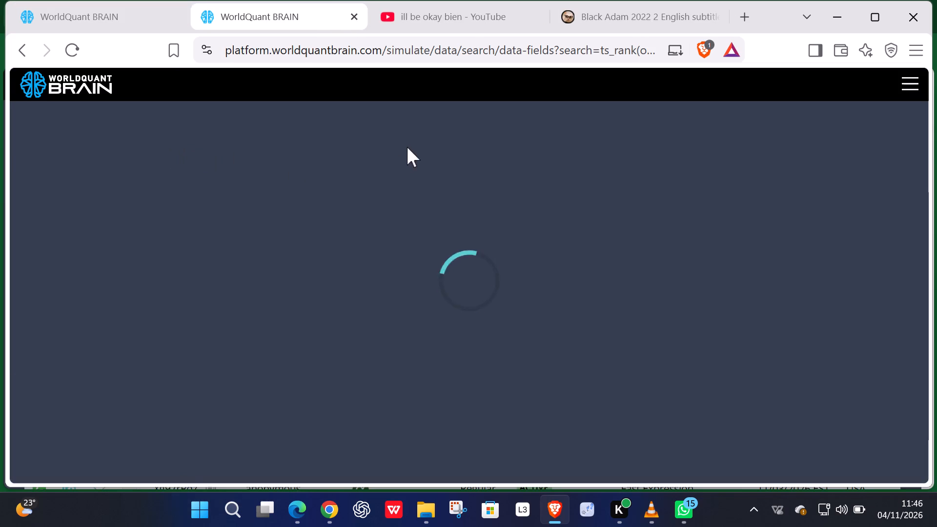
On the full Data page, shorten the previously searched expression to operating_income/open,200 and search for it.
left_click(420, 92)
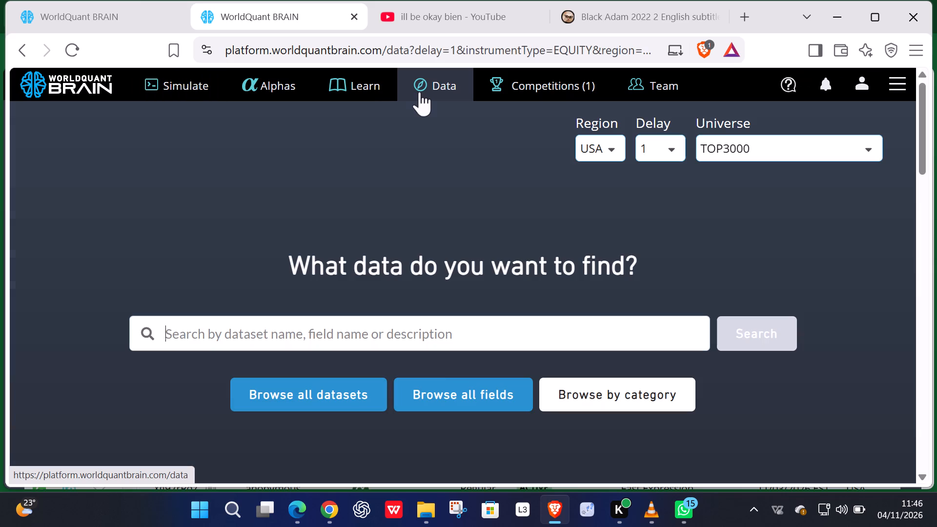
left_click(422, 332)
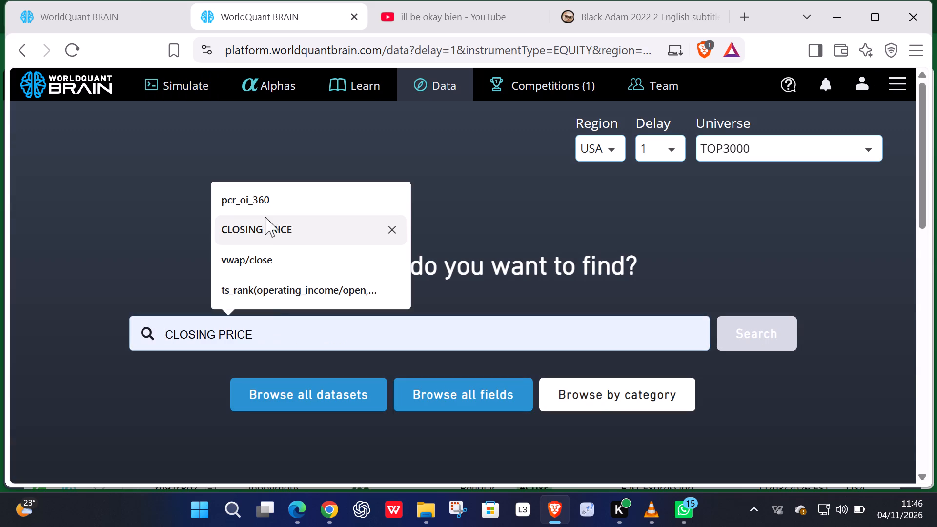
left_click(275, 288)
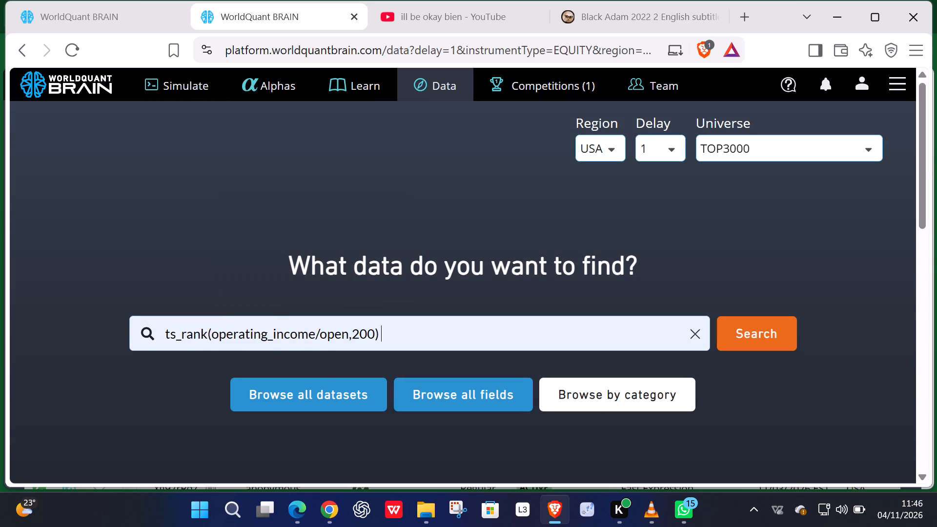
key("BackSpace")
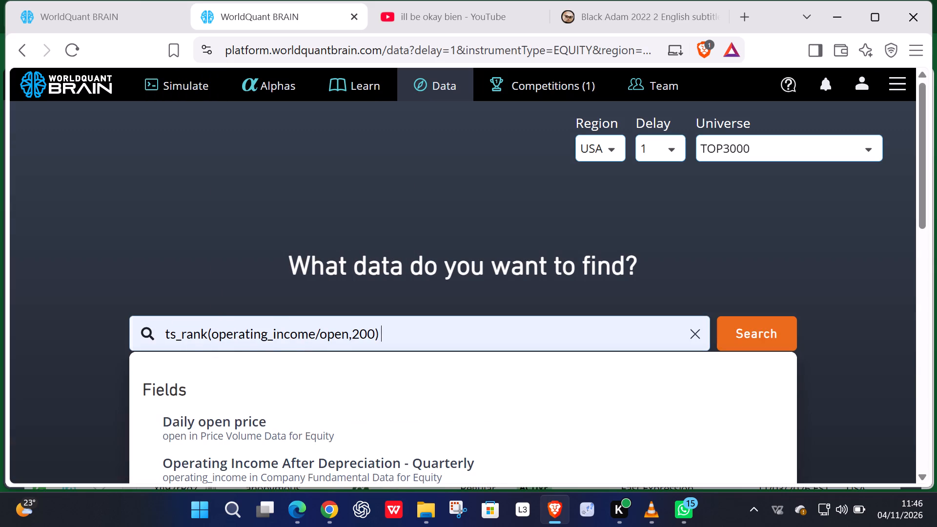
key("BackSpace")
left_click(213, 334)
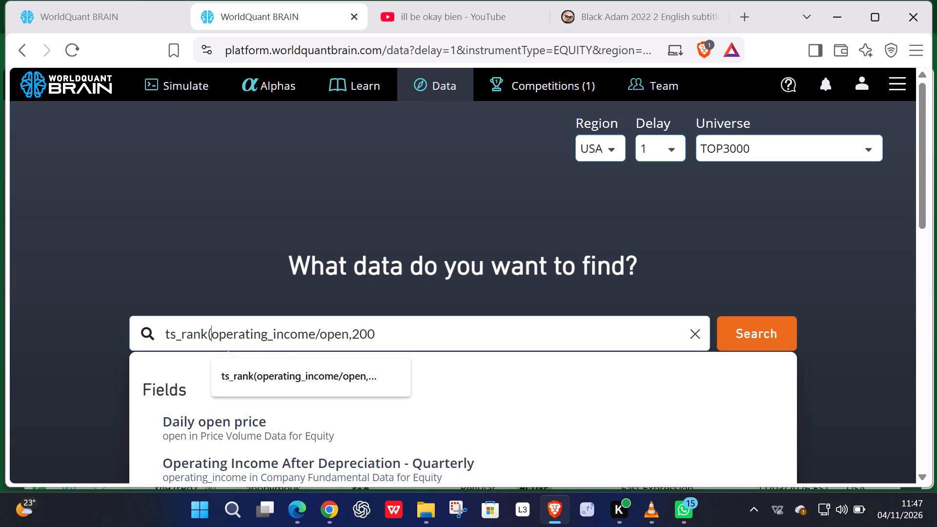
key("BackSpace")
key("BackSpace")
key("BackSpace")
key("BackSpace")
key("BackSpace")
key("BackSpace")
key("BackSpace")
key("BackSpace")
key("BackSpace")
key("BackSpace")
key("BackSpace")
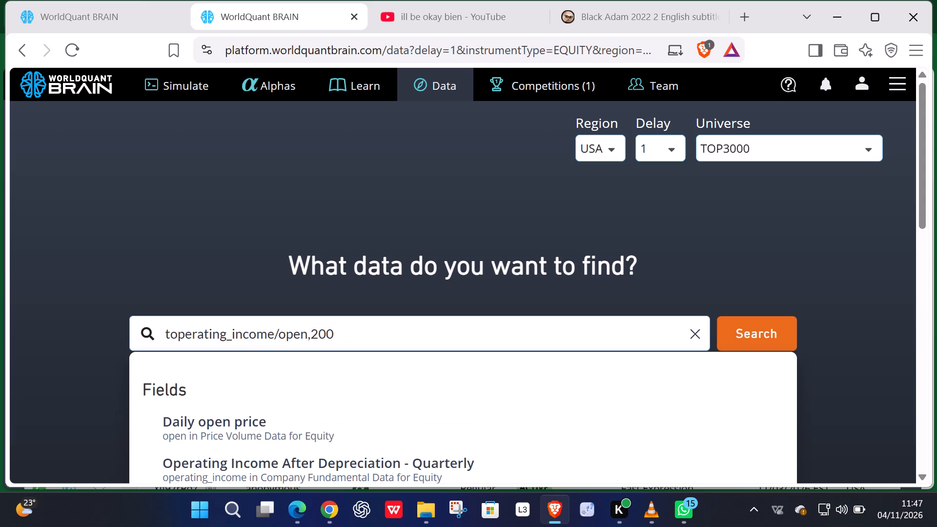
left_click(747, 329)
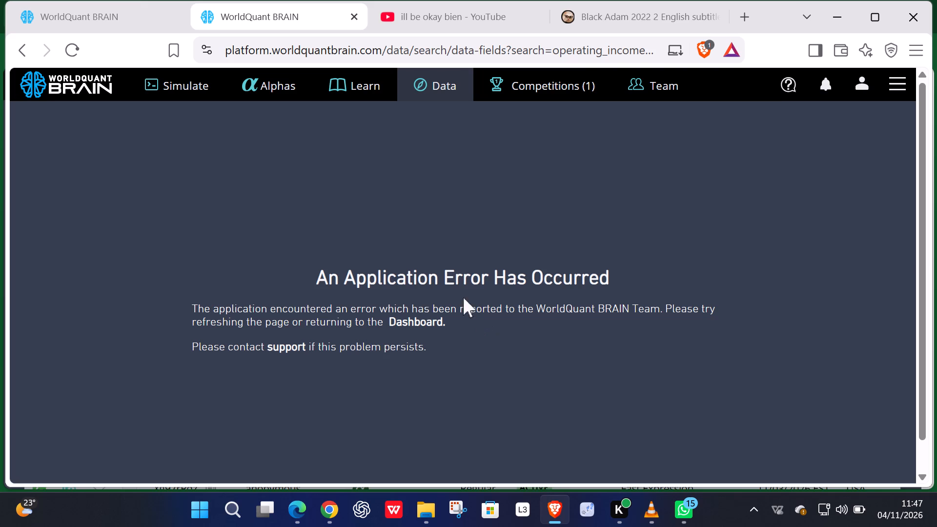
Reload the data search page, go to the Dashboard and skip its welcome tour.
left_click(67, 50)
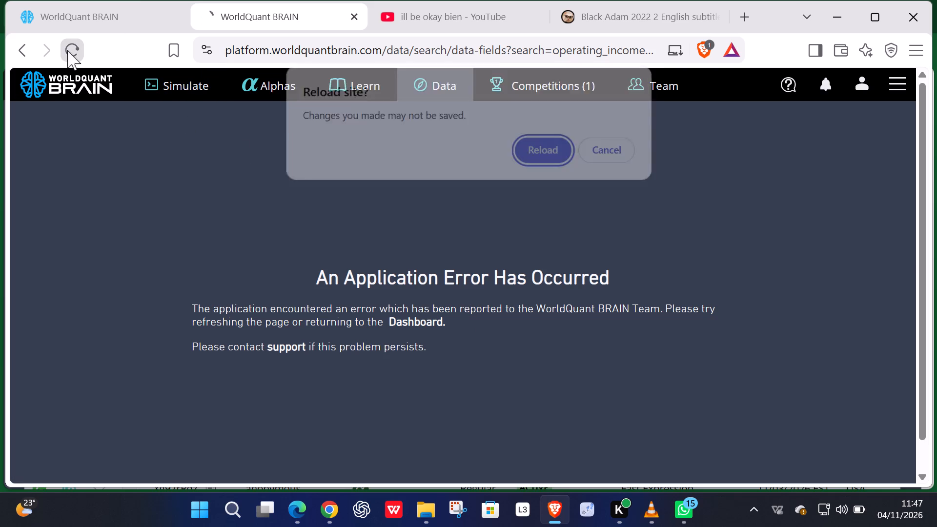
left_click(527, 153)
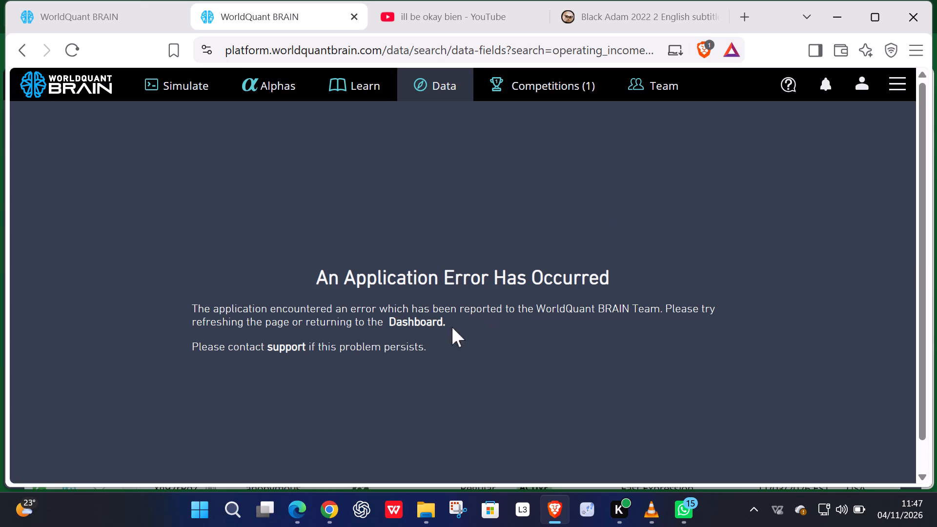
left_click(425, 322)
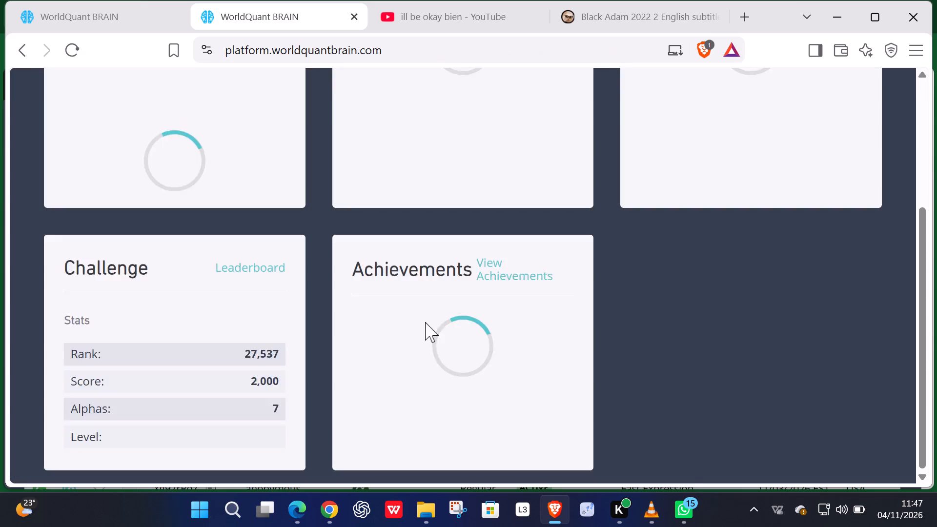
left_click(514, 440)
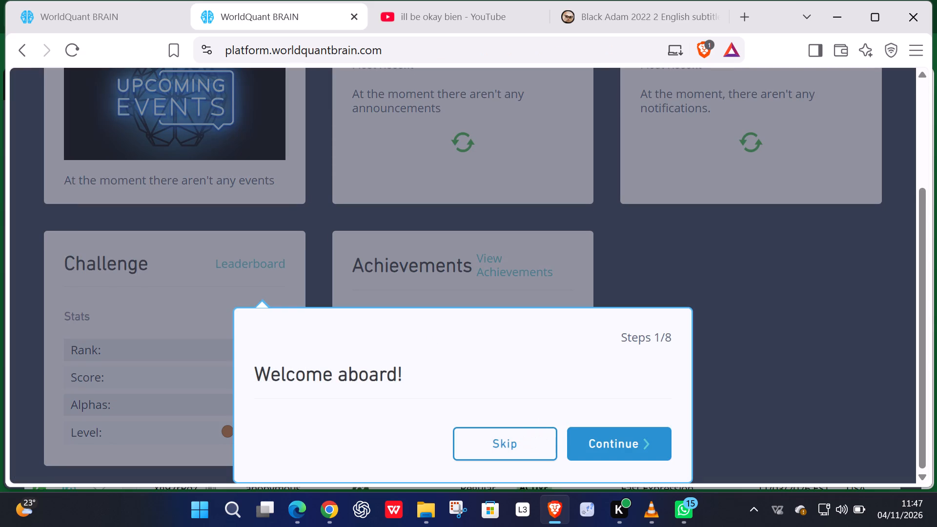
scroll(448, 349, "up", 14)
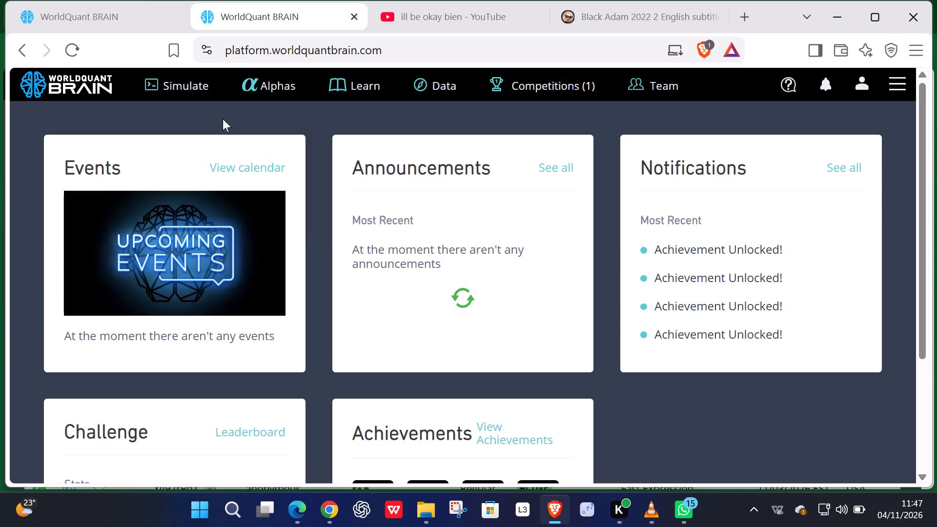
Return to the Simulate page and reopen the full Data page from there.
left_click(213, 91)
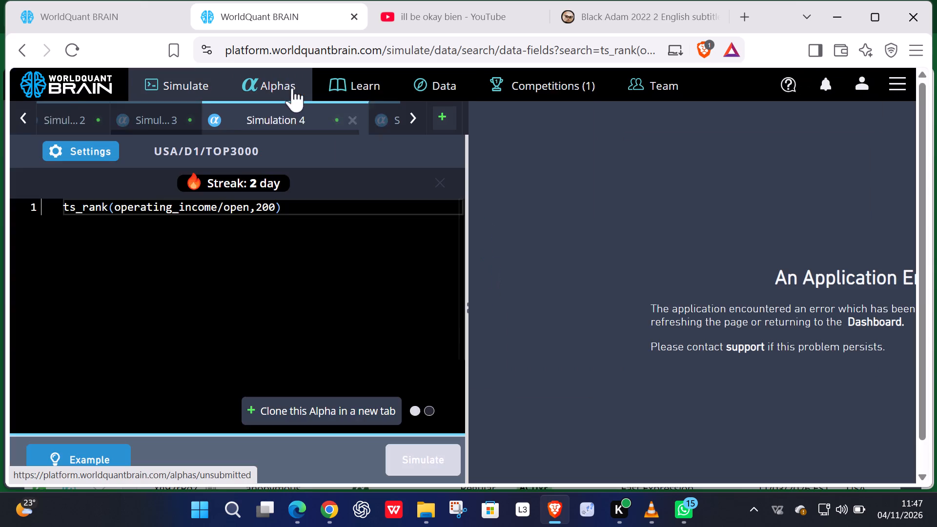
left_click(428, 83)
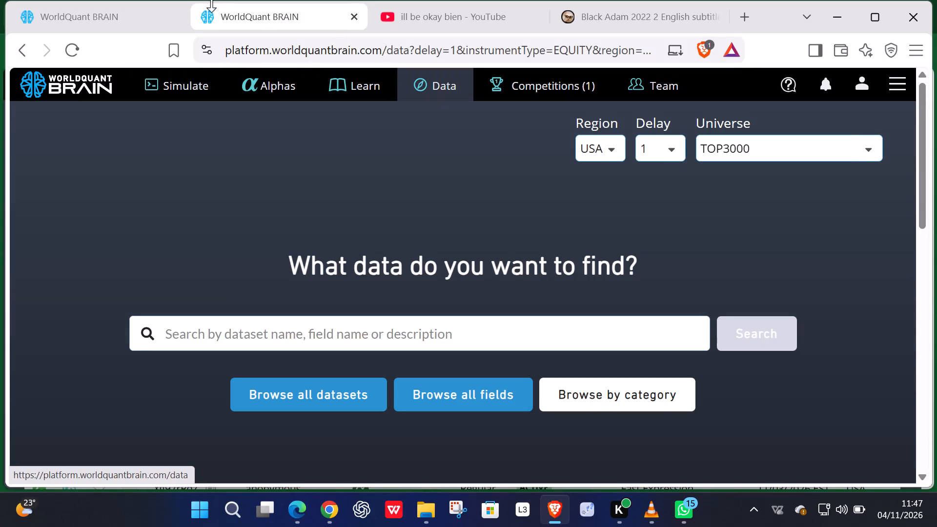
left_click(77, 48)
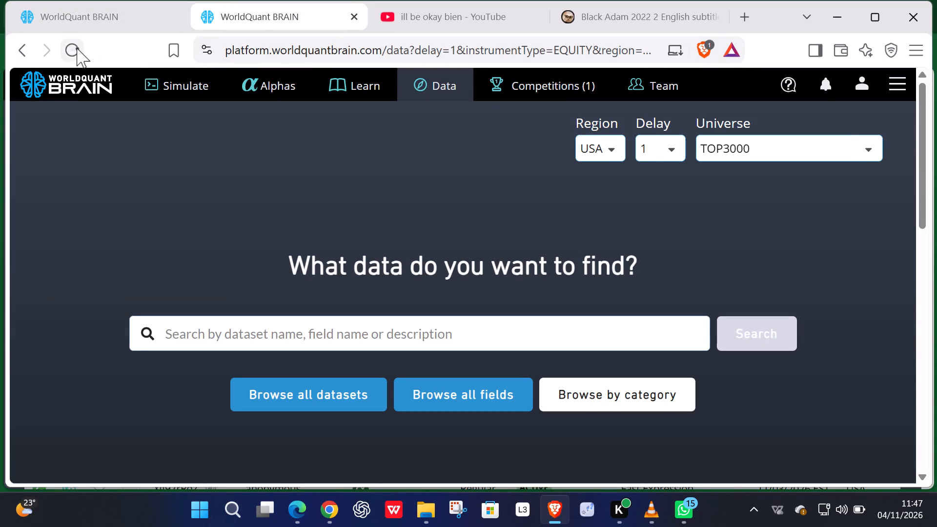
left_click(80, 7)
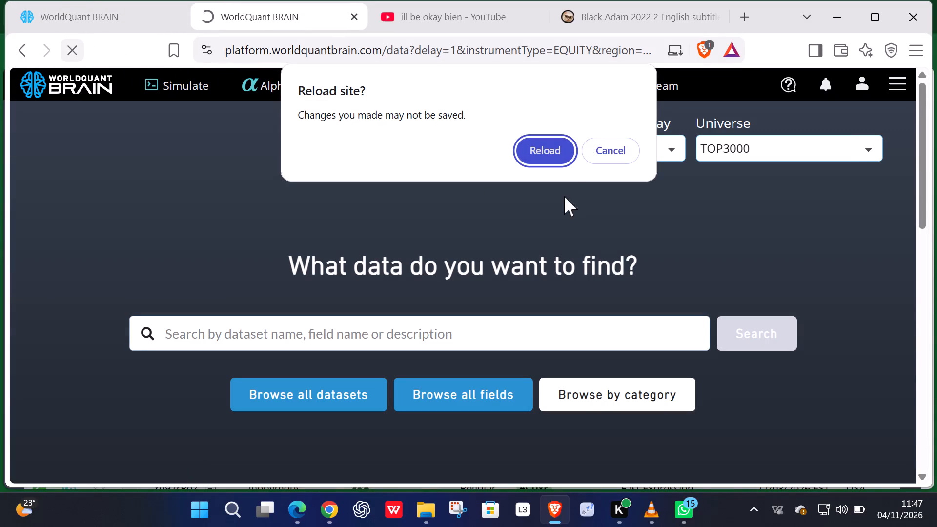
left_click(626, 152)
Switch back to the original WorldQuant BRAIN tab and leave Simulation 4 for the Dashboard.
left_click(66, 12)
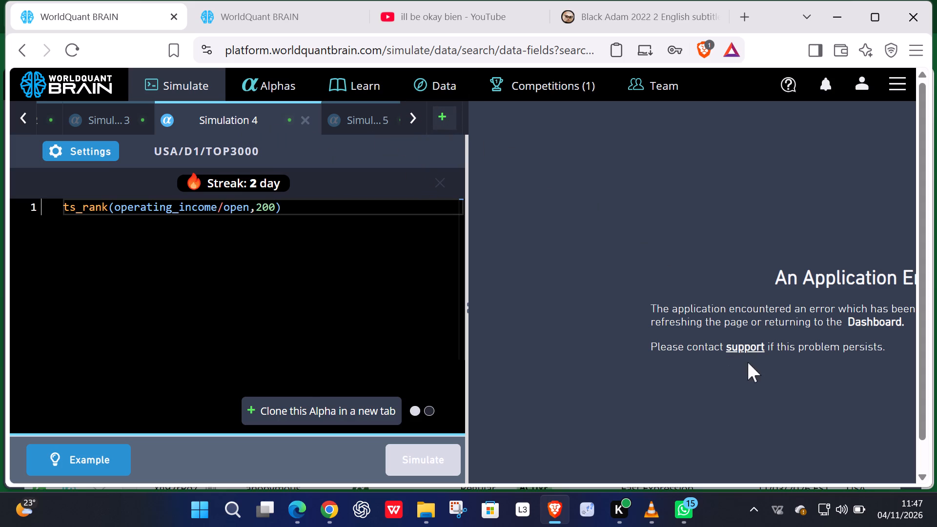
left_click(859, 319)
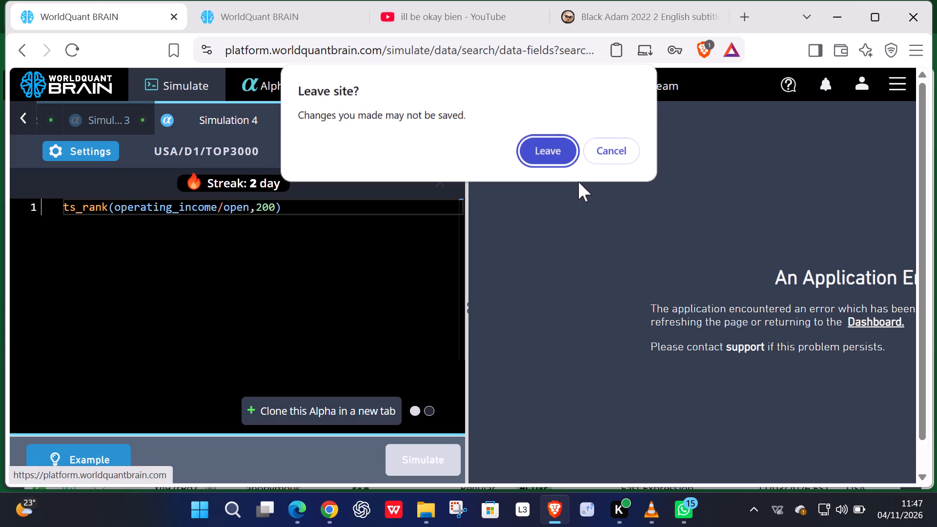
left_click(551, 151)
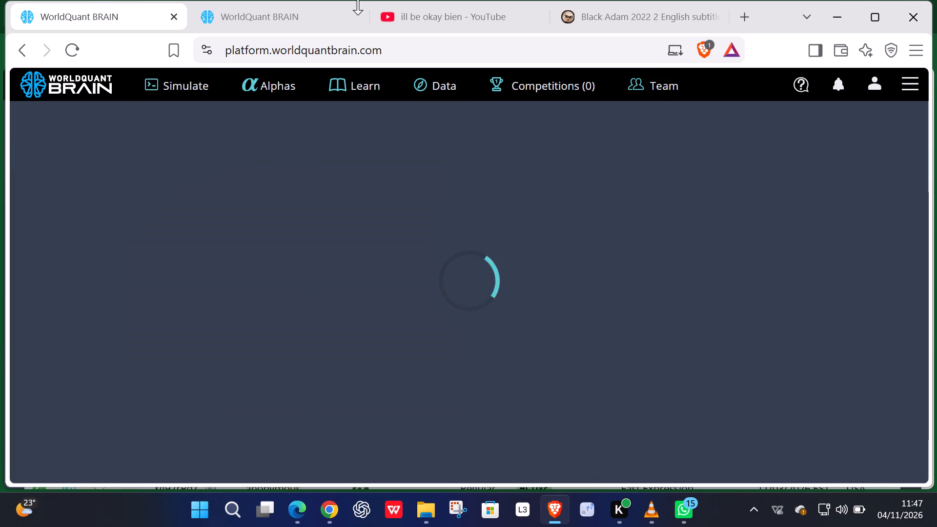
Close the second WorldQuant BRAIN tab holding the Data search page, discarding its unsaved changes.
left_click(359, 15)
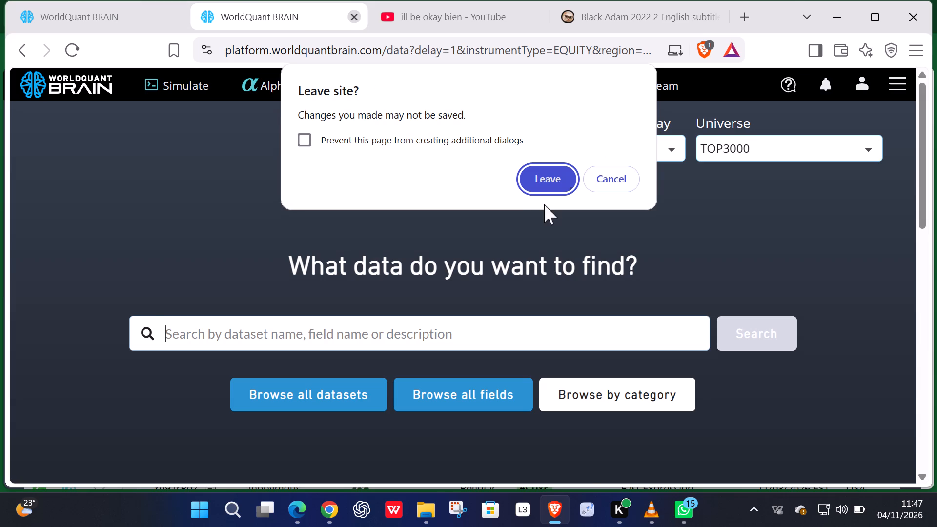
left_click(543, 180)
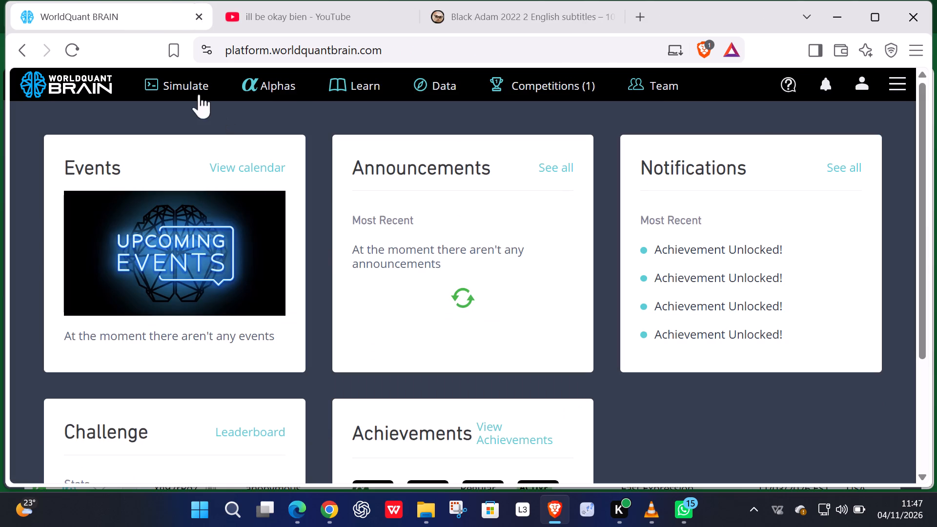
Go from the Dashboard back to the Simulate page with Simulation 4.
left_click(192, 88)
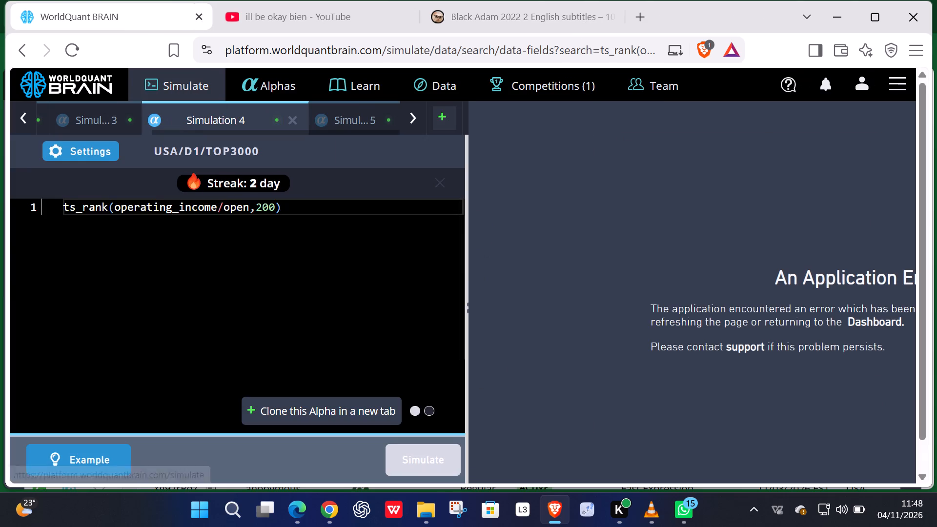
scroll(431, 314, "down", 5)
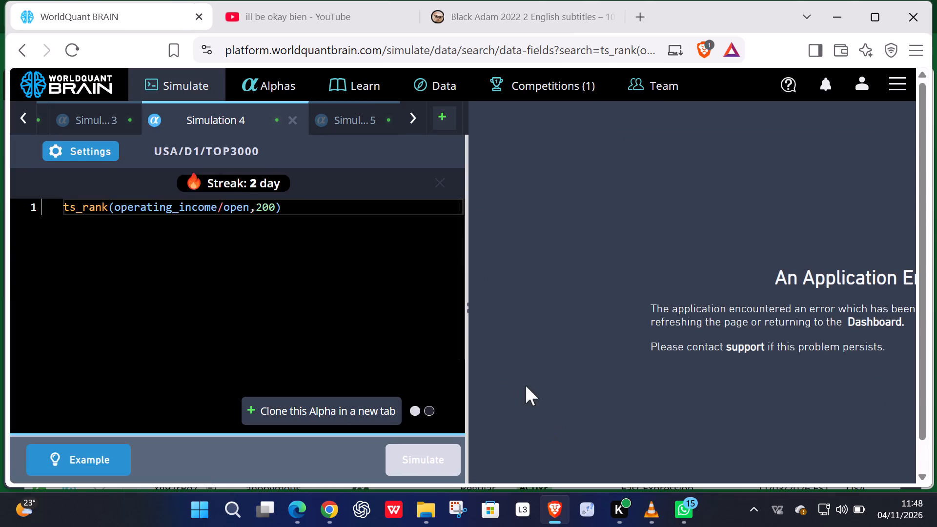
Switch to Microsoft Edge and view the code and simulation settings of submitted alpha leA3J0Mx, then close its details.
left_click(330, 506)
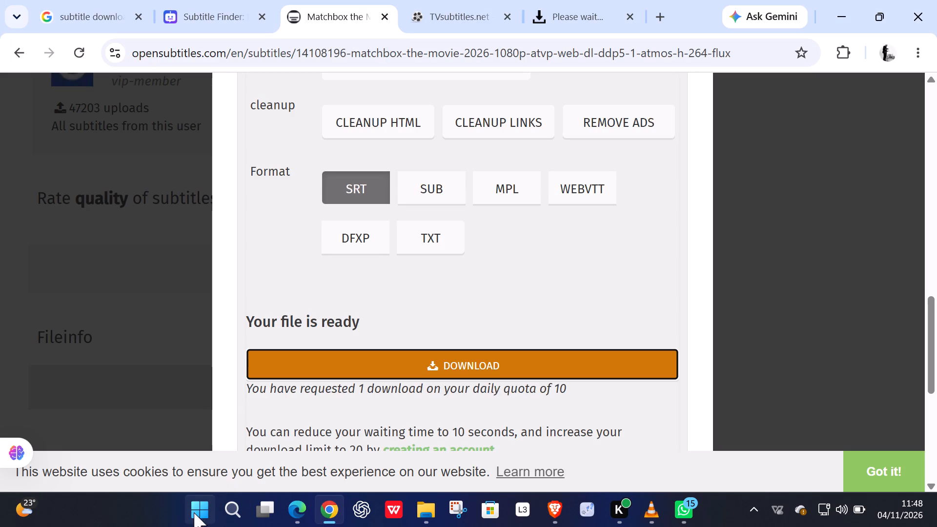
left_click(291, 516)
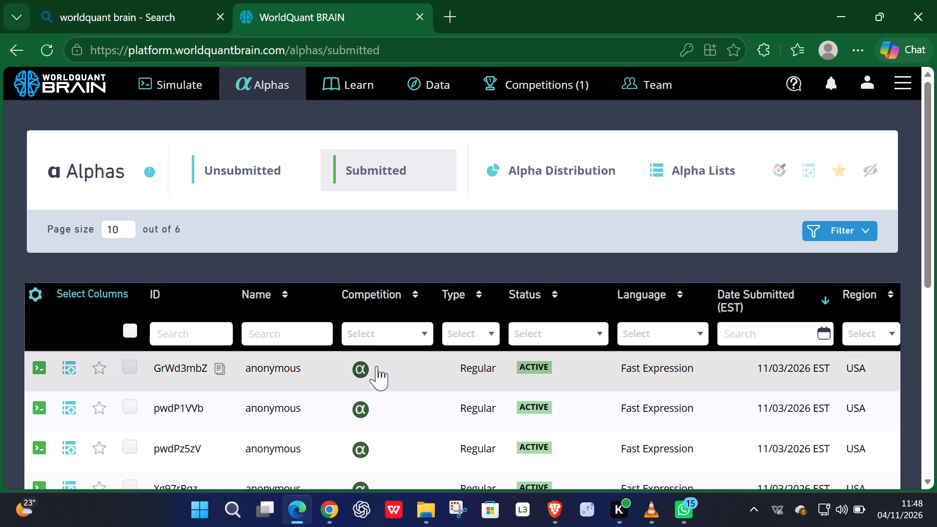
scroll(376, 368, "down", 5)
left_click(375, 179)
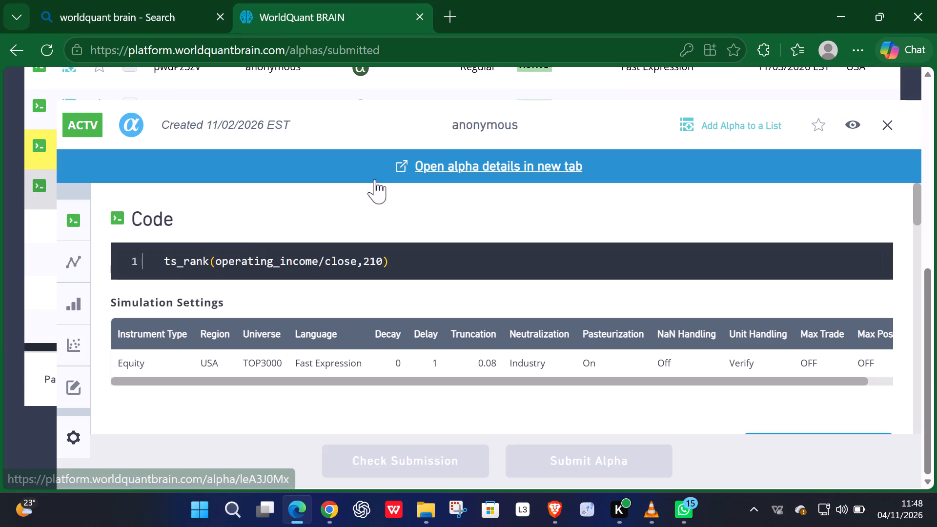
left_click(889, 129)
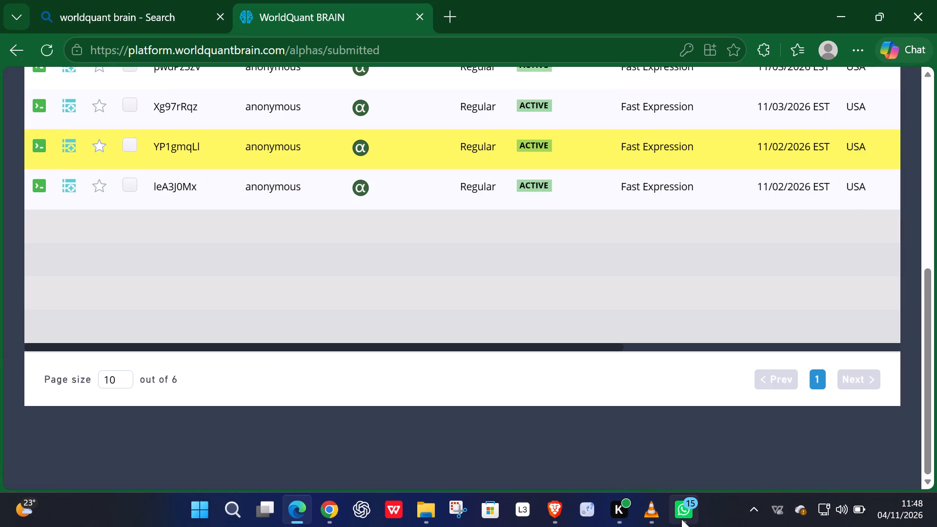
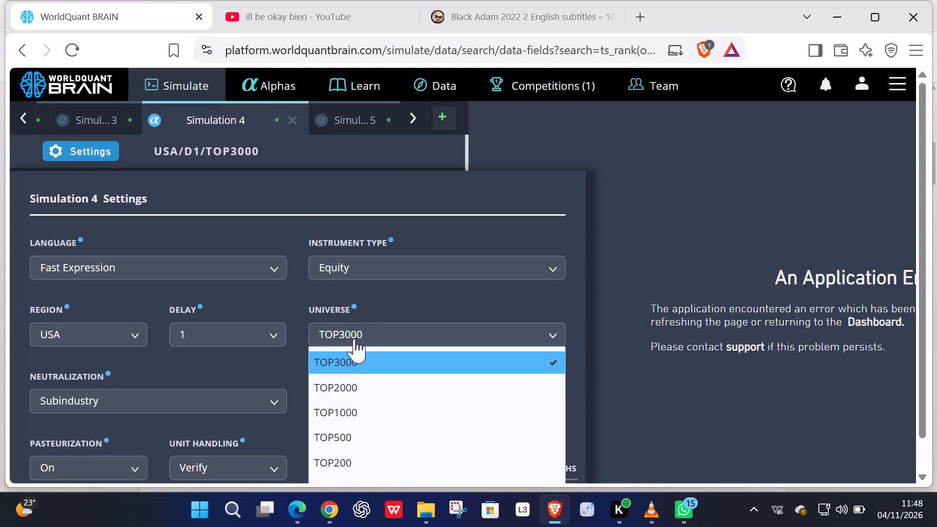
Set the universe to TOP200 in the Simulation 4 settings and close the settings.
left_click(333, 458)
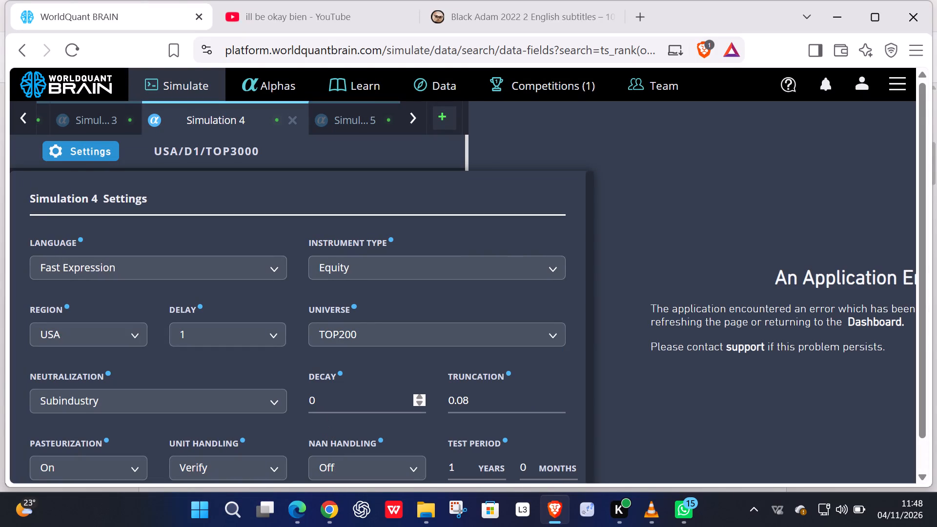
left_click(328, 408)
left_click(102, 158)
Create a new blank simulation and bring up the editing options on line 1 of its code editor.
left_click(437, 118)
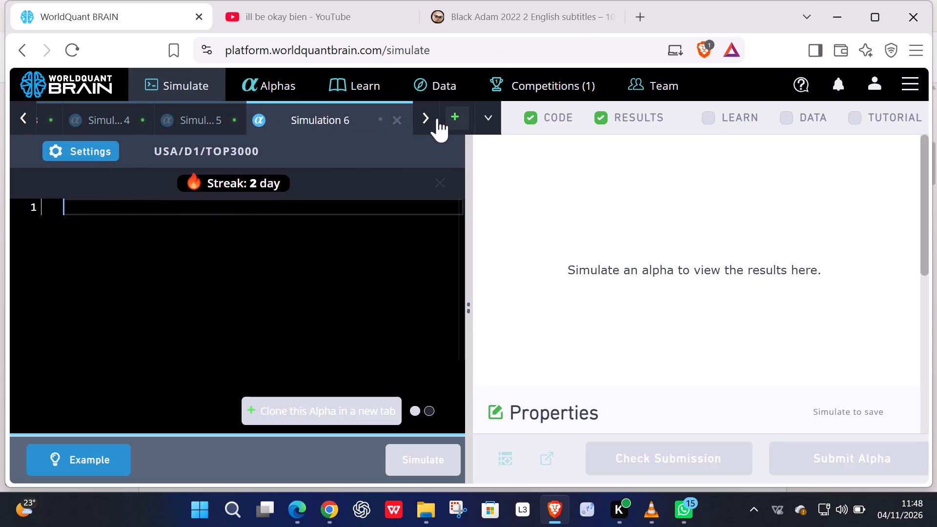
right_click(101, 212)
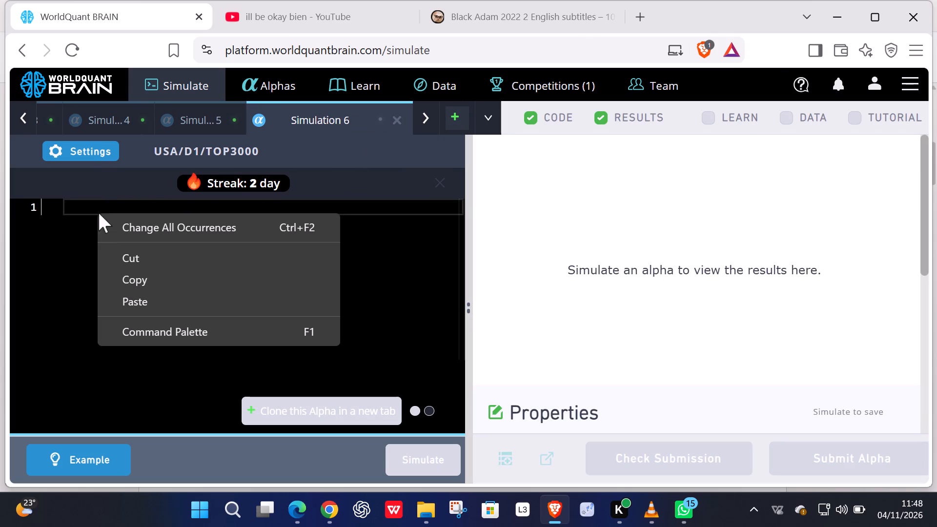
Paste the expression TS_mean(fn_oth_income_loss_fx_transaction_and_tax_translation_adj_a,180) into the empty Simulation 6 editor.
left_click(136, 296)
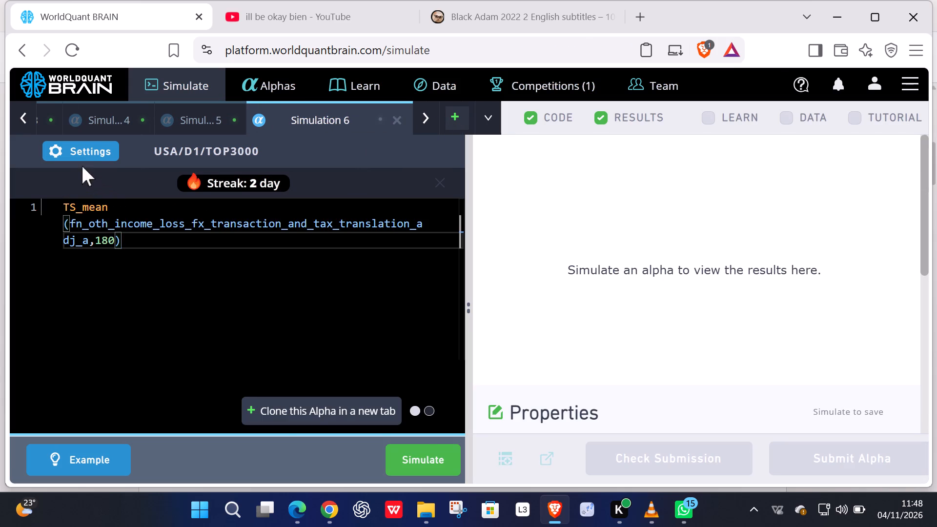
Set Simulation 6's universe to TOP200 and its decay to 14, and apply the settings.
left_click(82, 155)
left_click(351, 336)
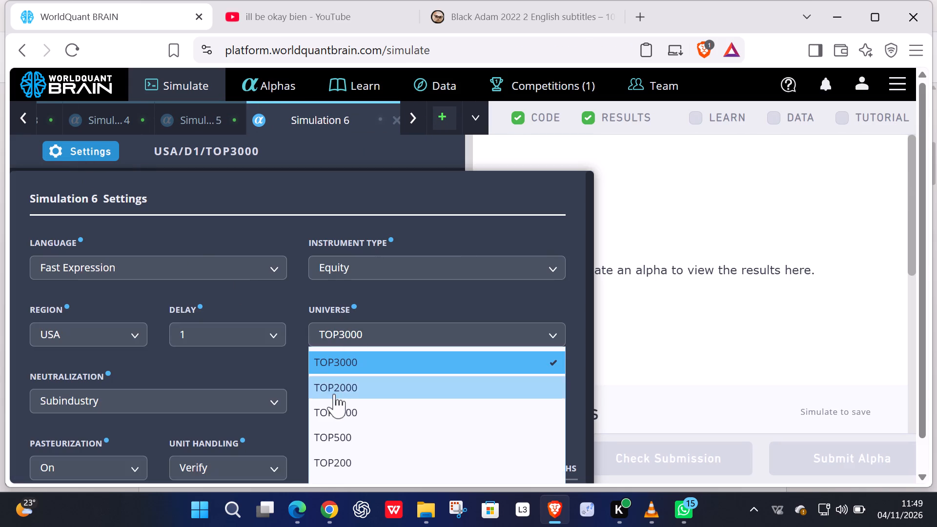
left_click(347, 461)
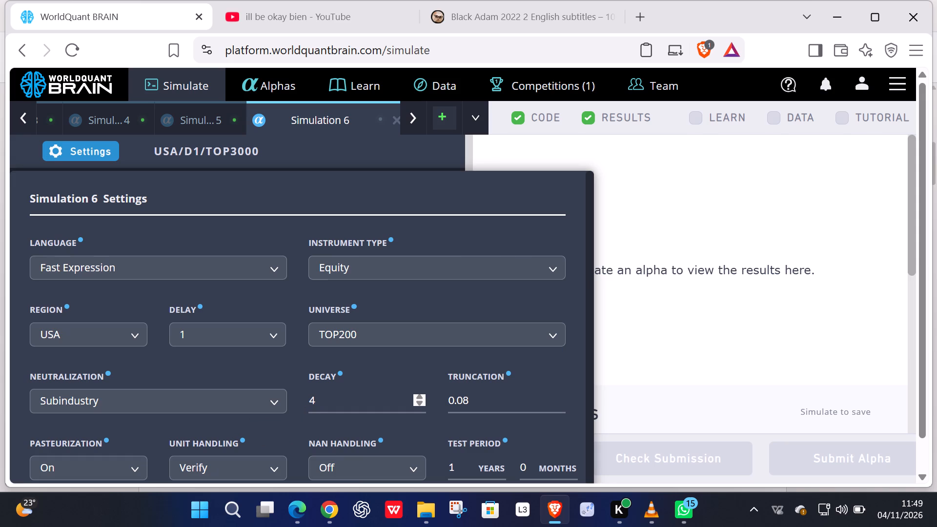
left_click(308, 401)
key("1")
scroll(442, 413, "down", 2)
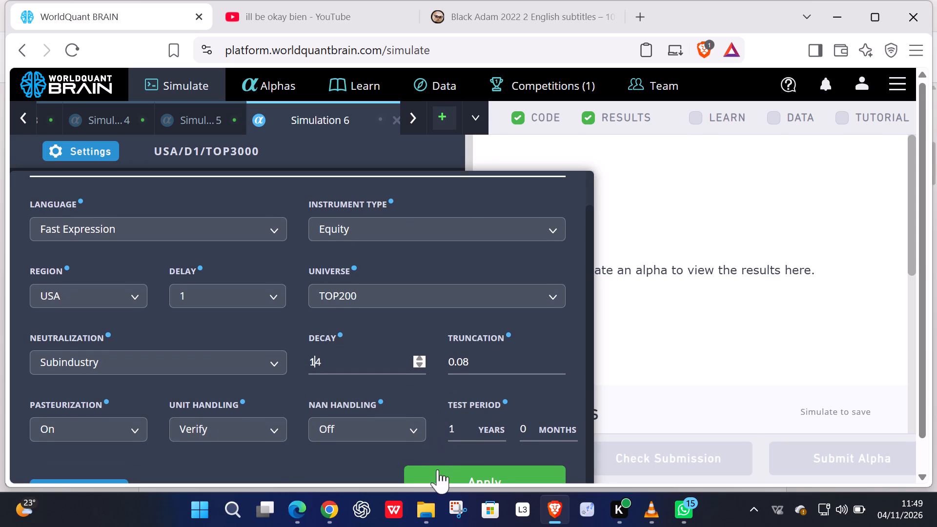
left_click(438, 469)
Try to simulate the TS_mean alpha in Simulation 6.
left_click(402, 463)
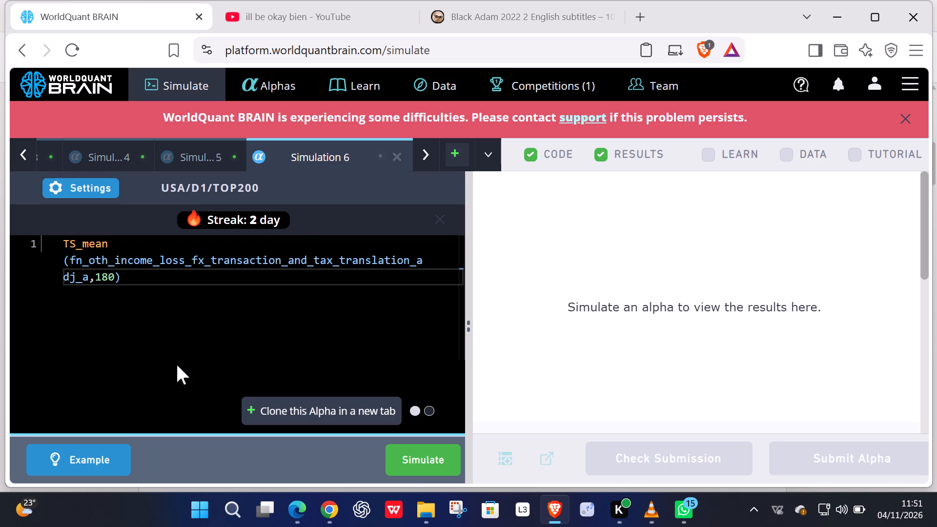
Turn on the mobile hotspot in the Windows quick settings.
left_click(841, 513)
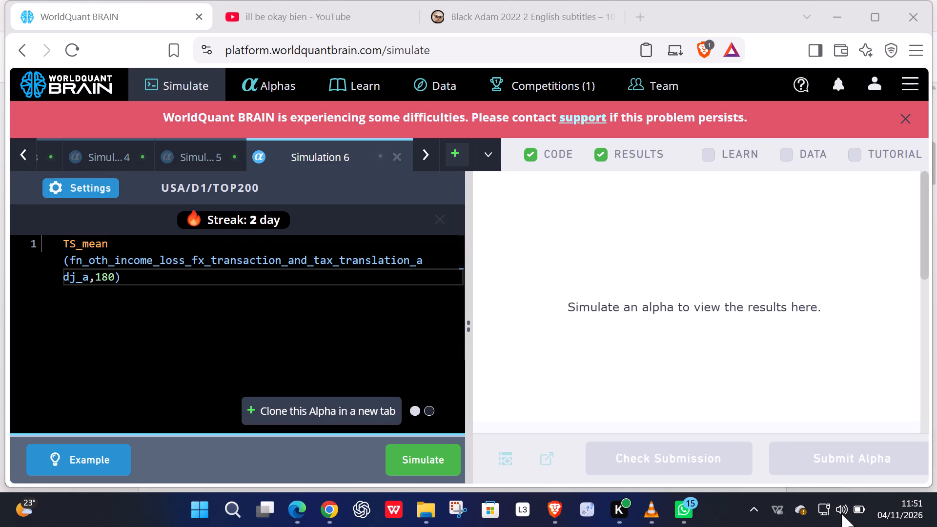
left_click(719, 239)
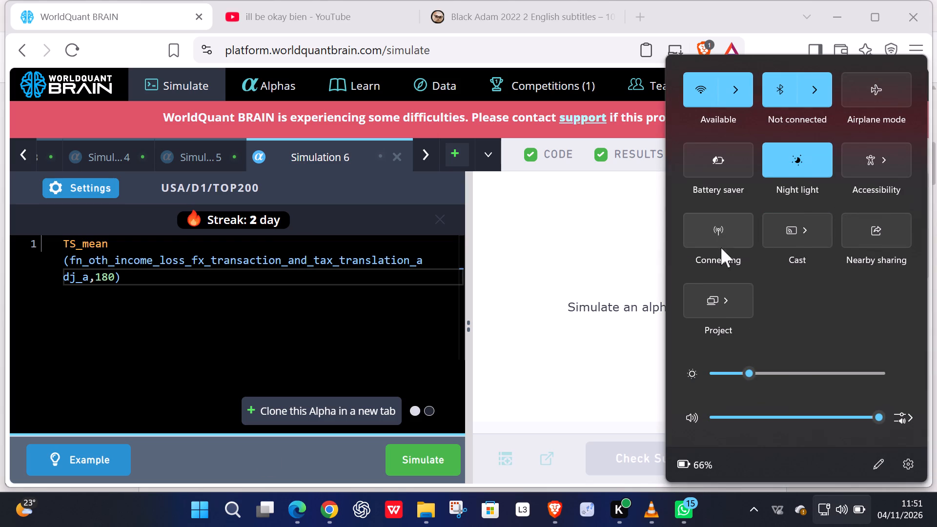
Return to the Brave browser and run the Simulation 6 alpha again.
left_click(417, 467)
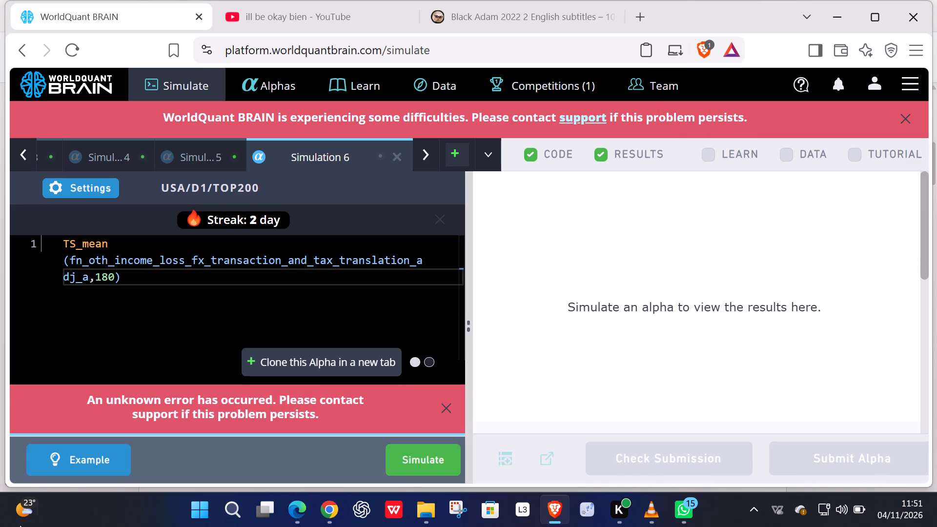
left_click(415, 459)
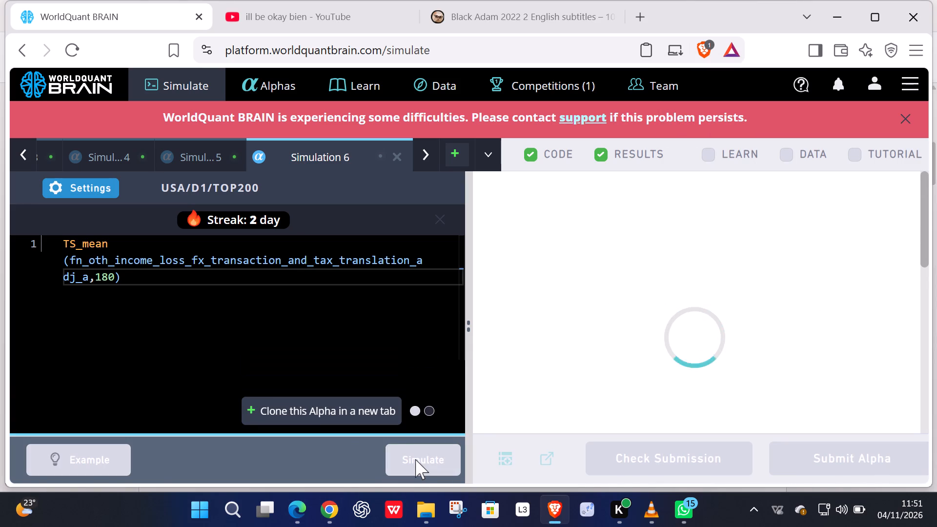
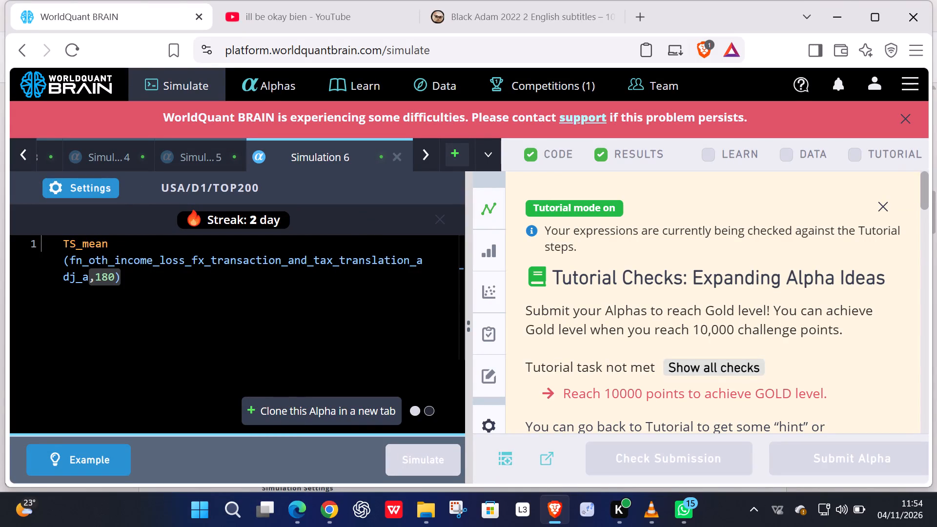
Open a new simulation tab and paste in the alpha expression Ts_rank(fnd6_fopo/debt_lt,345).
left_click(461, 154)
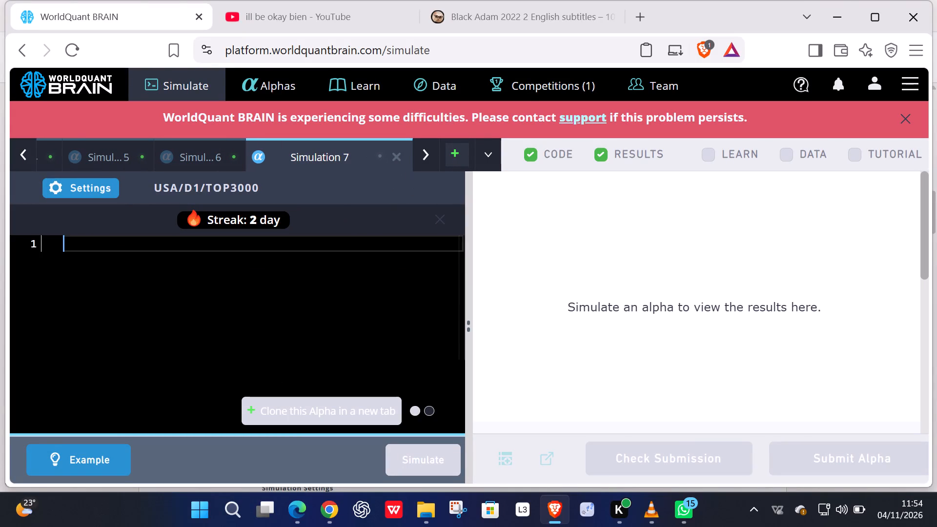
right_click(163, 247)
left_click(214, 325)
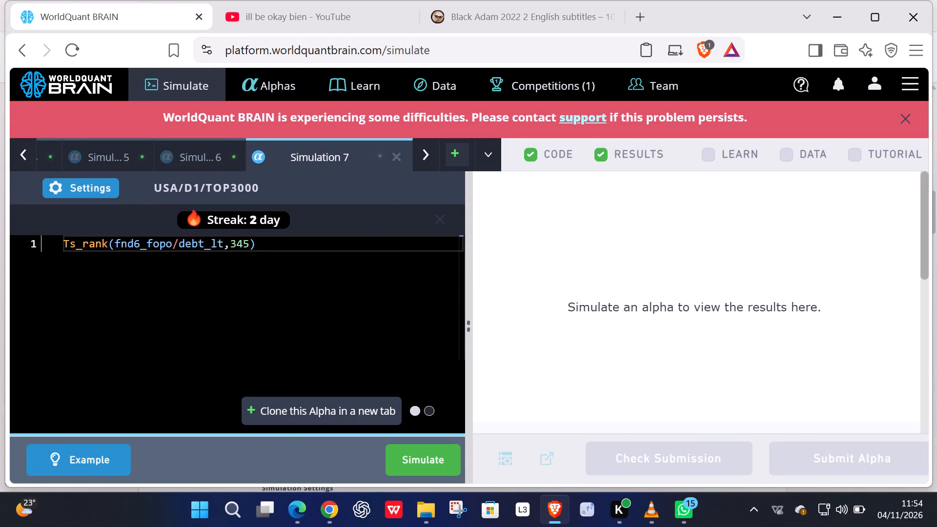
Apply a decay of 0 and Sector neutralization in Simulation 7's settings, and simulate the alpha.
left_click(89, 187)
left_click(335, 432)
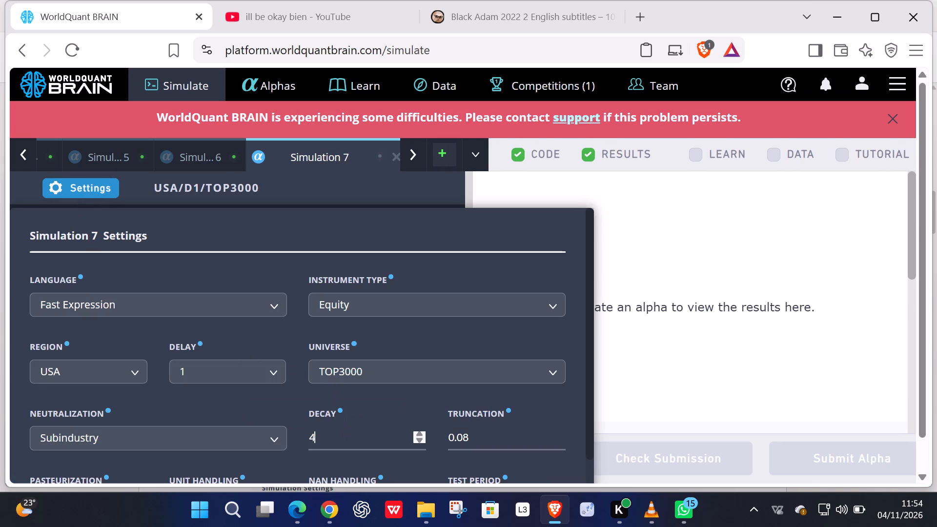
scroll(329, 430, "up", 2)
scroll(329, 430, "down", 10)
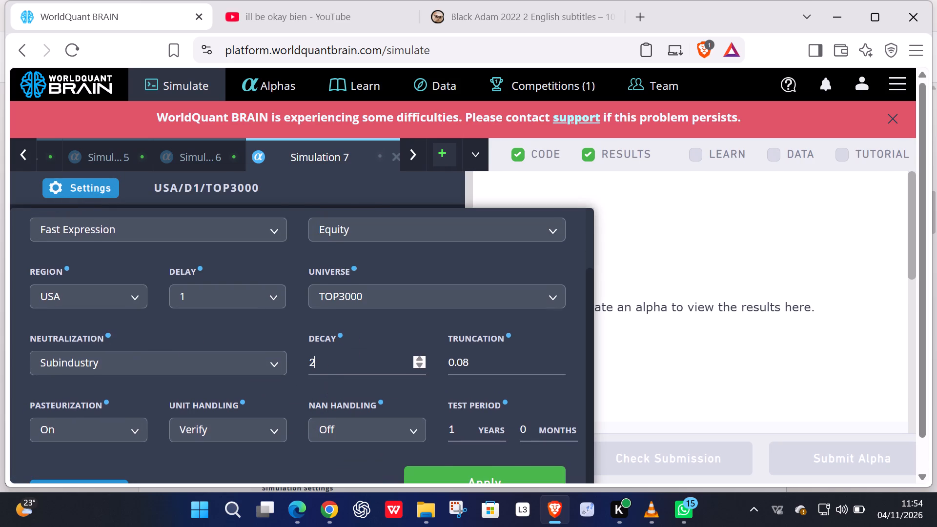
scroll(331, 360, "down", 6)
left_click(187, 365)
left_click(139, 441)
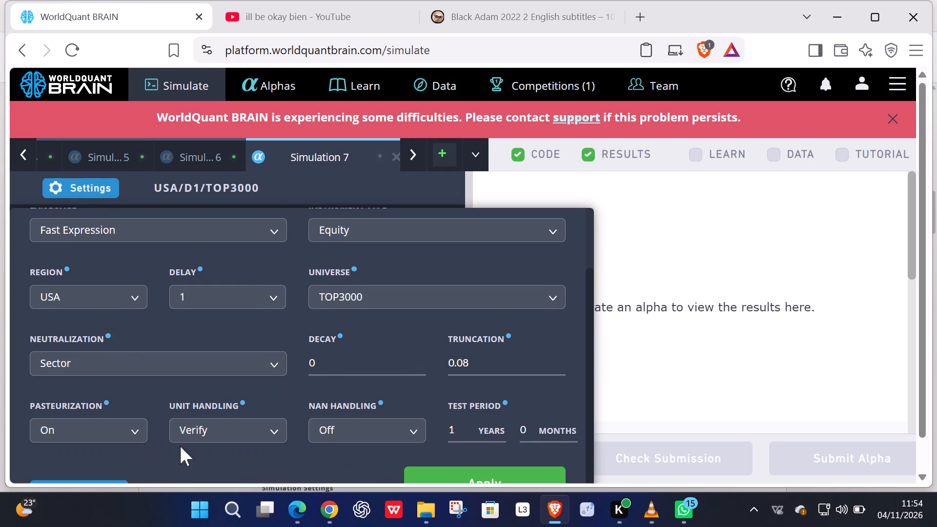
left_click(441, 467)
left_click(428, 464)
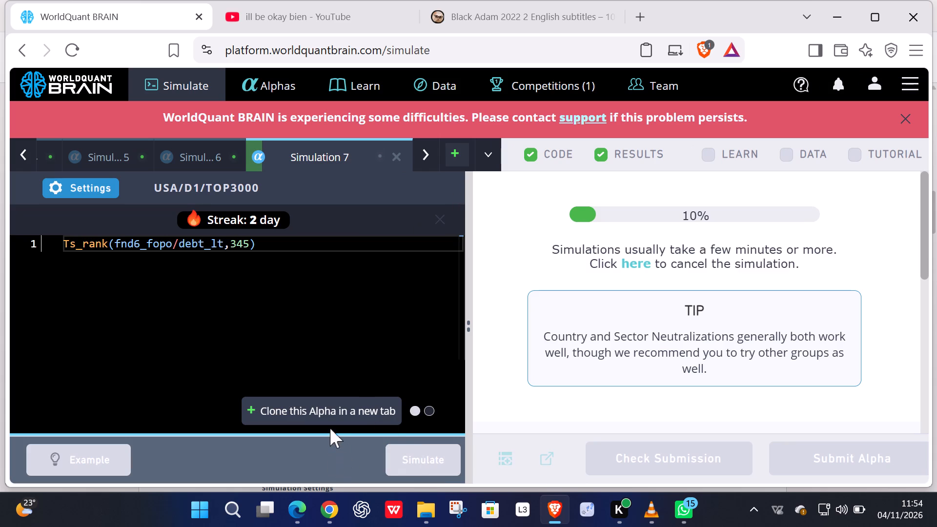
Clone the Simulation 7 alpha into a new tab and change its operator to lowercase ts_rank.
left_click(332, 414)
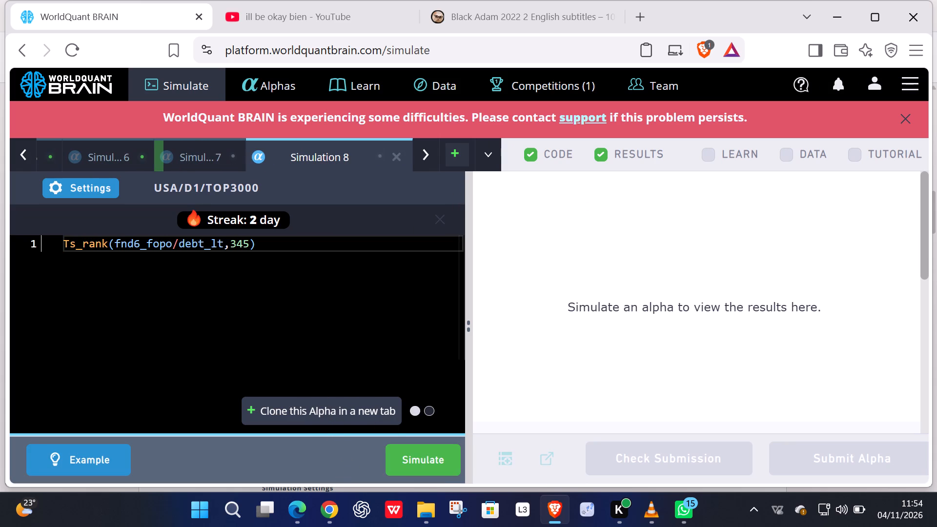
left_click(73, 245)
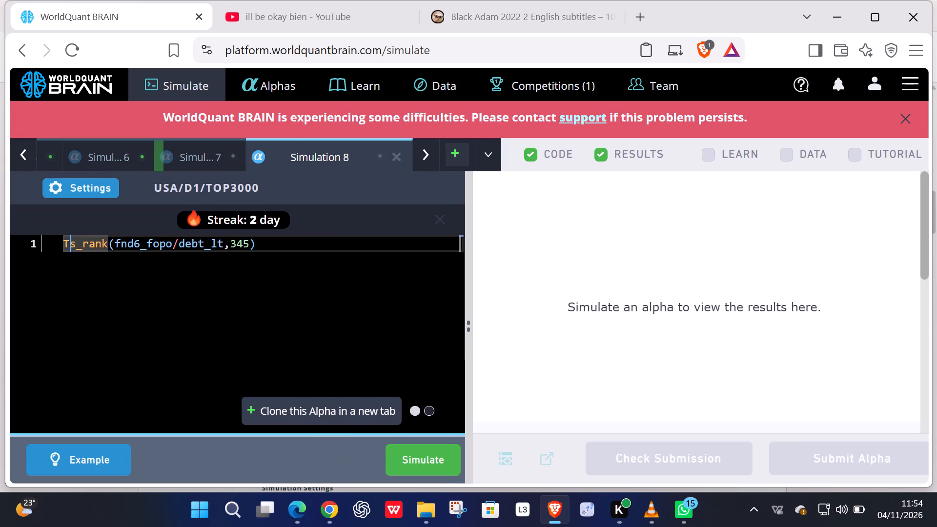
key("BackSpace")
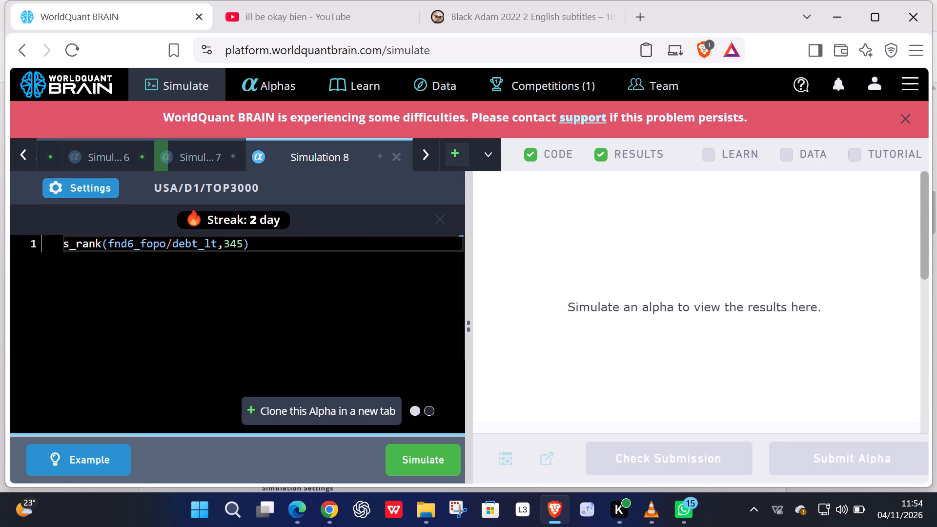
key("t")
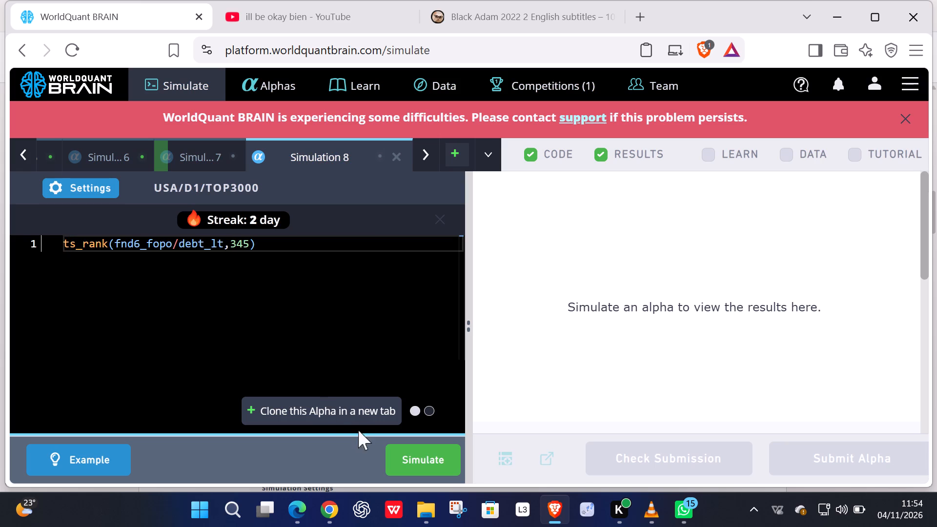
Check and apply Simulation 8's settings as they are, and simulate the ts_rank alpha.
left_click(83, 180)
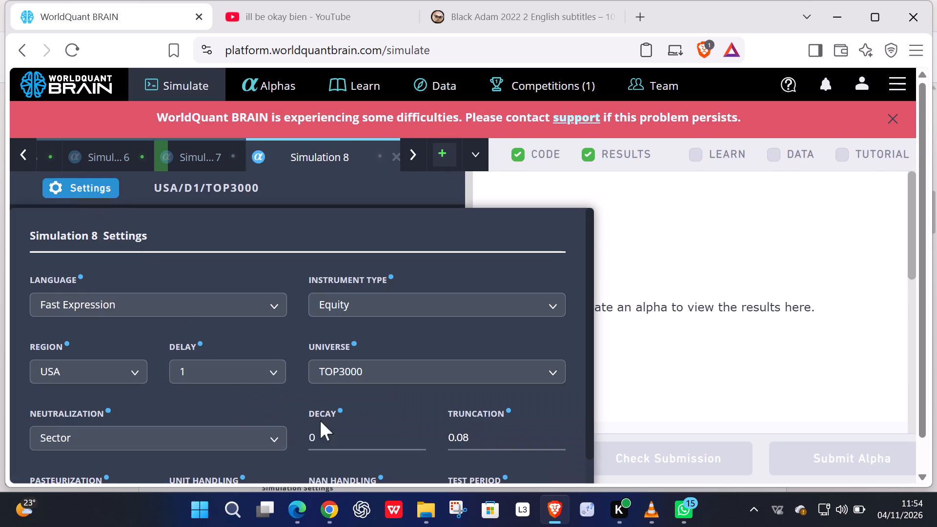
scroll(331, 425, "down", 6)
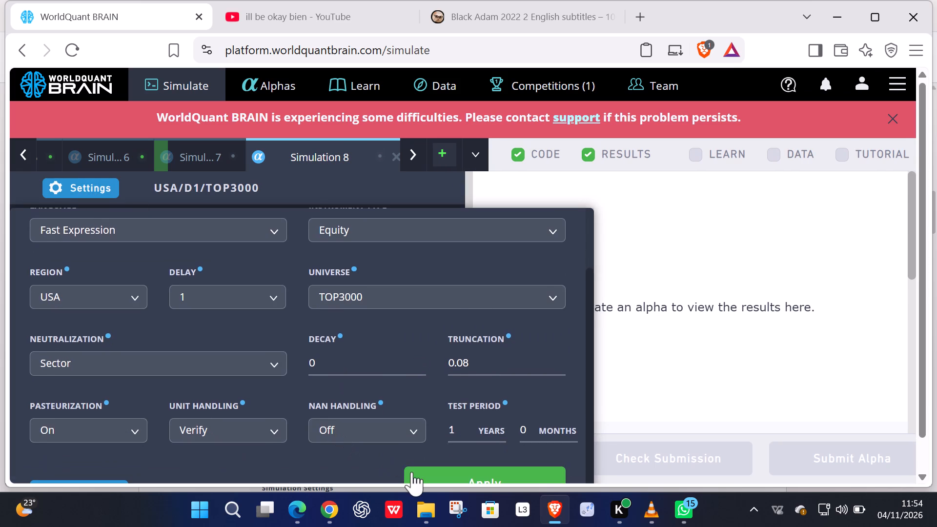
left_click(412, 472)
left_click(403, 465)
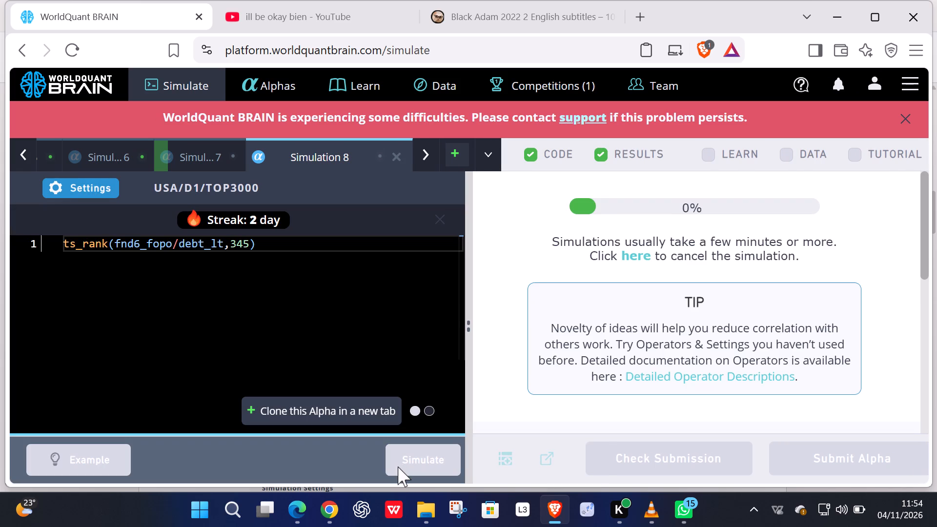
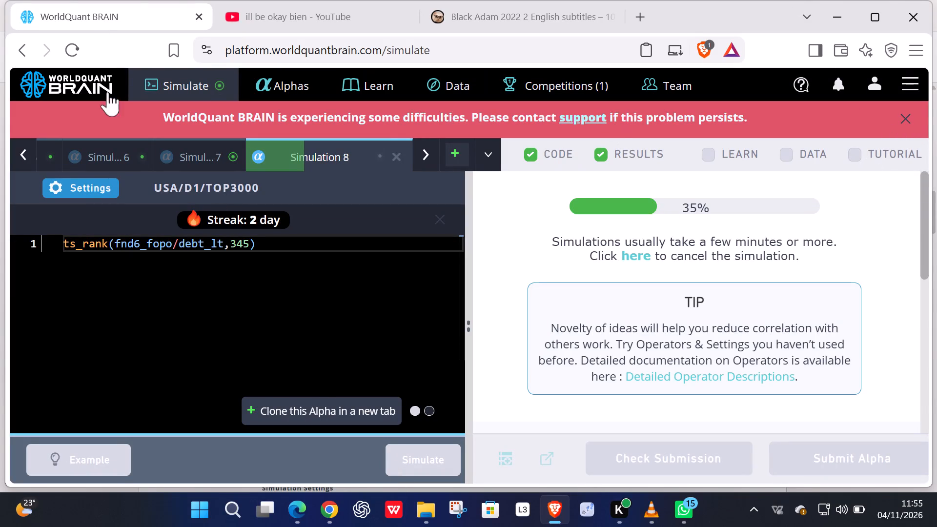
Show the test period for Simulation 7 and examine its aggregate performance data and yearly summary.
left_click(202, 152)
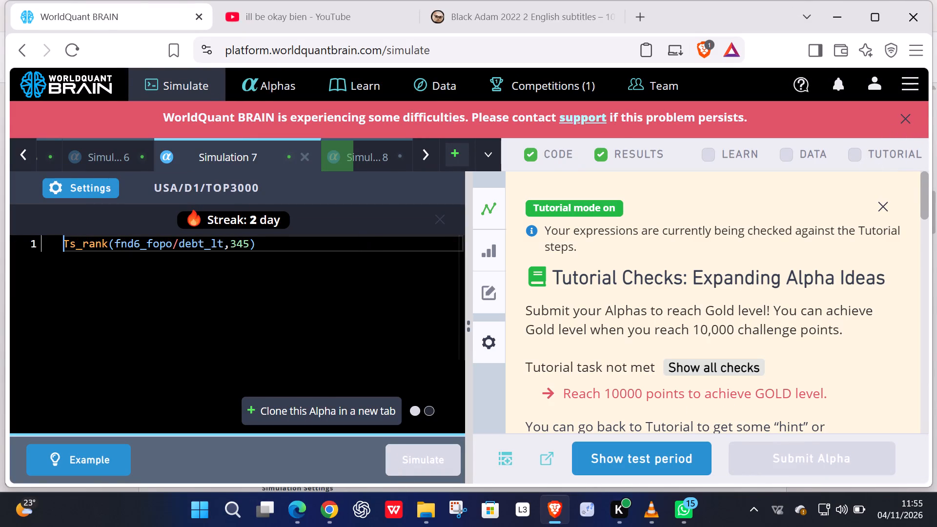
left_click(619, 460)
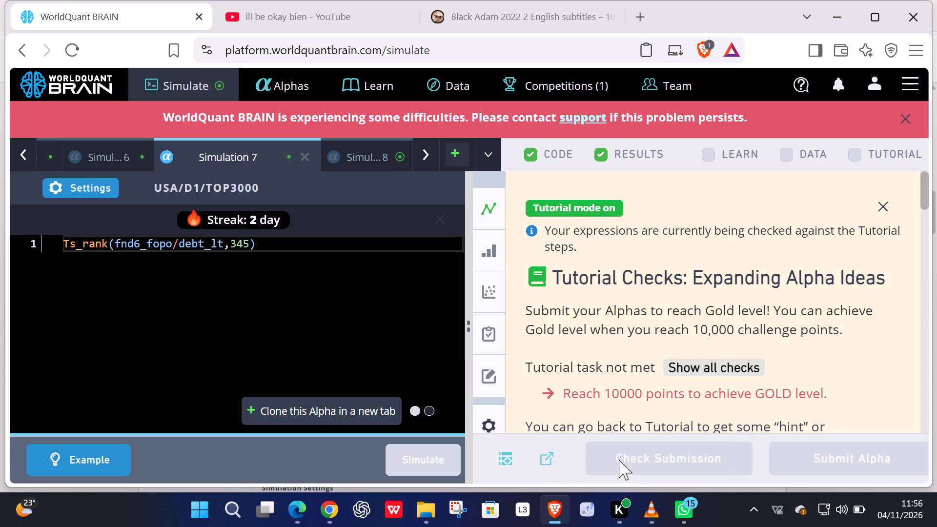
scroll(629, 364, "down", 4)
scroll(630, 366, "up", 1)
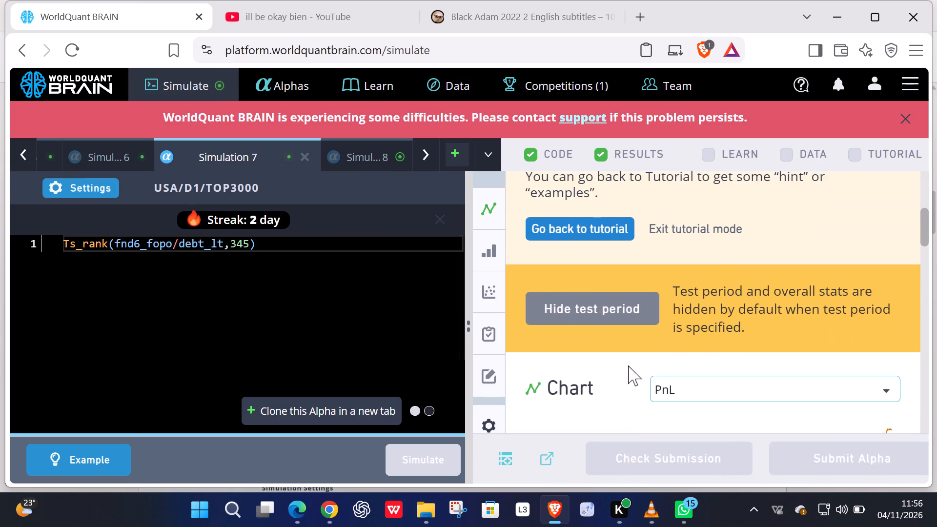
scroll(628, 365, "up", 1)
scroll(628, 365, "down", 7)
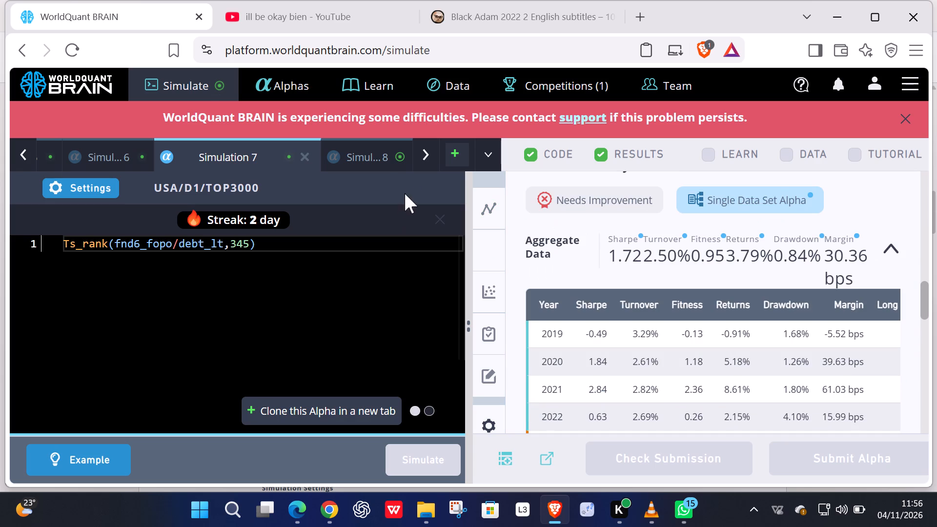
Show the test period for Simulation 8 and examine its IS testing status and properties.
left_click(393, 159)
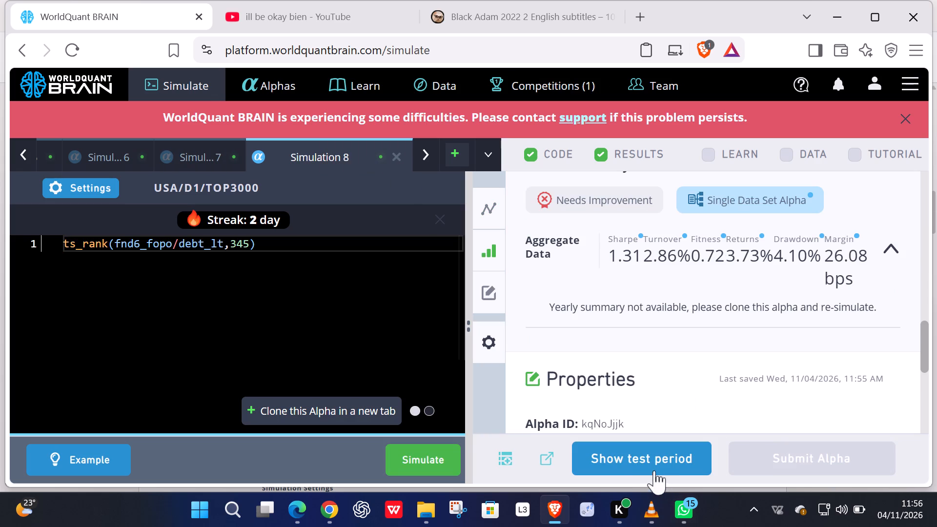
left_click(634, 457)
scroll(644, 373, "down", 4)
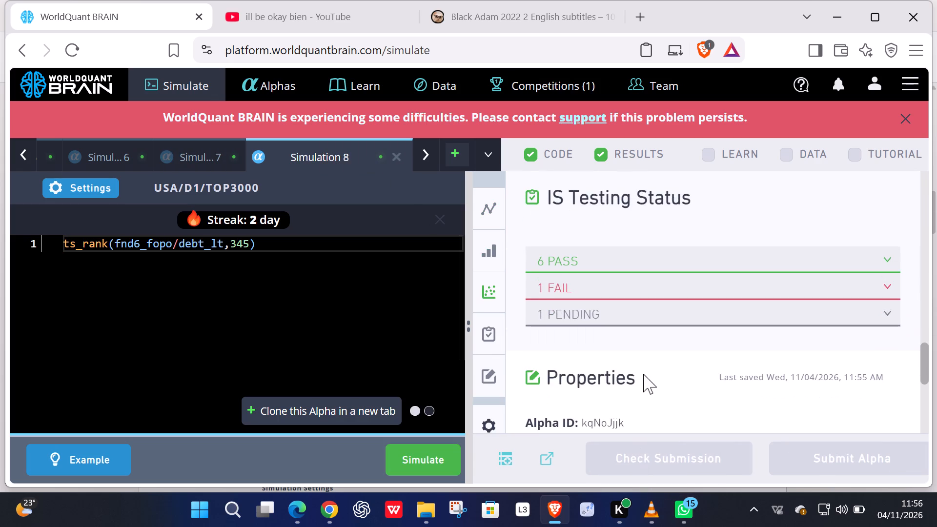
scroll(643, 374, "down", 2)
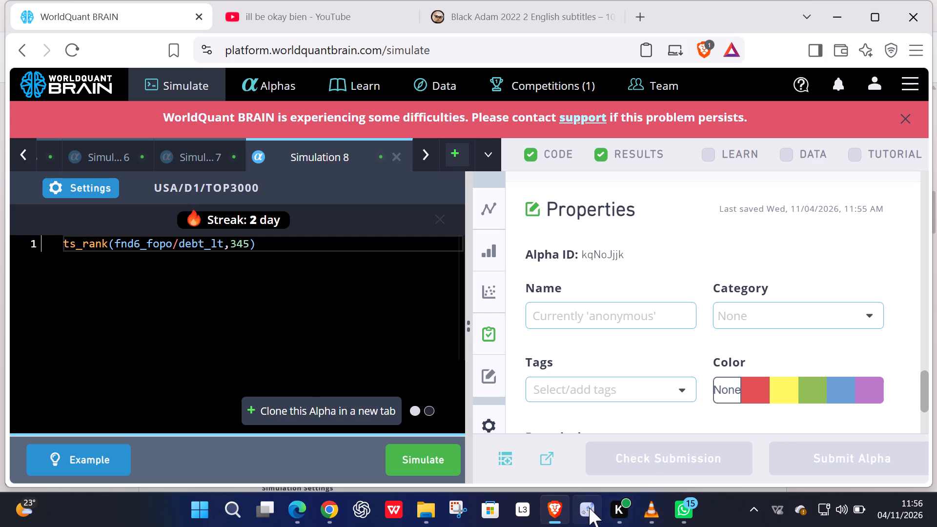
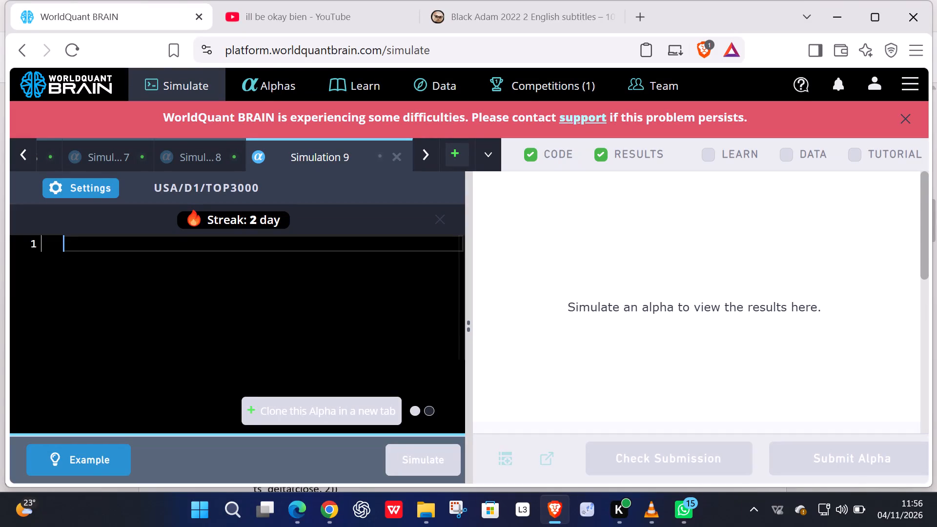
Paste the copied expression trade_when(pcr_oi_270 < 1, (implied_volatility_call_270-implied_volatility_put_270), -1) into Simulation 9's empty code editor.
right_click(91, 241)
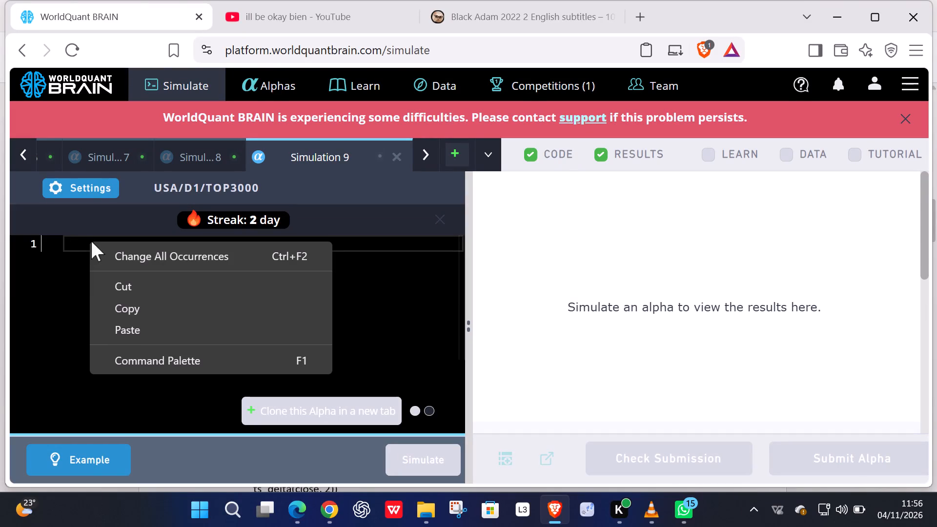
left_click(129, 329)
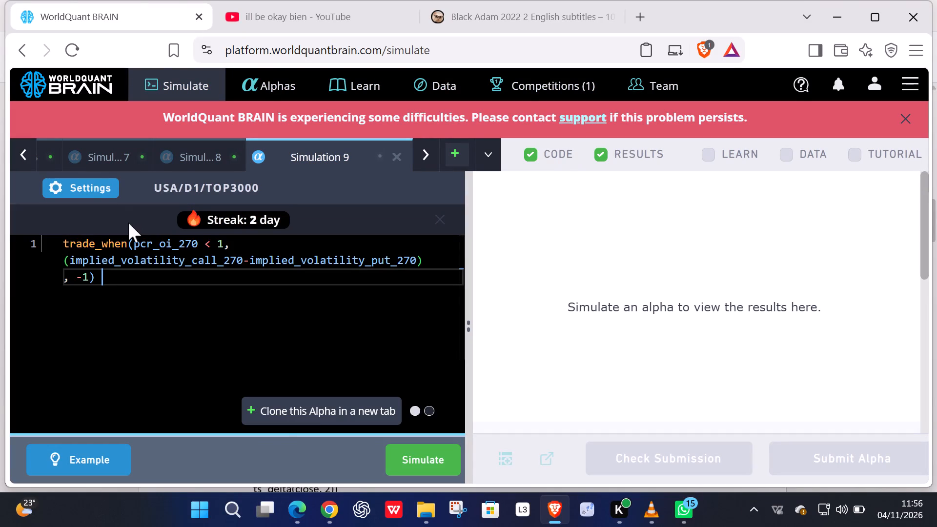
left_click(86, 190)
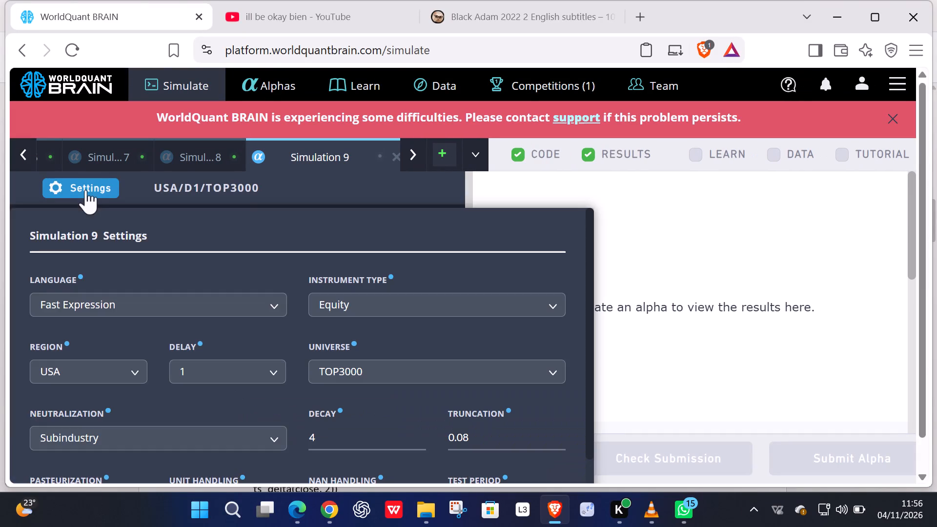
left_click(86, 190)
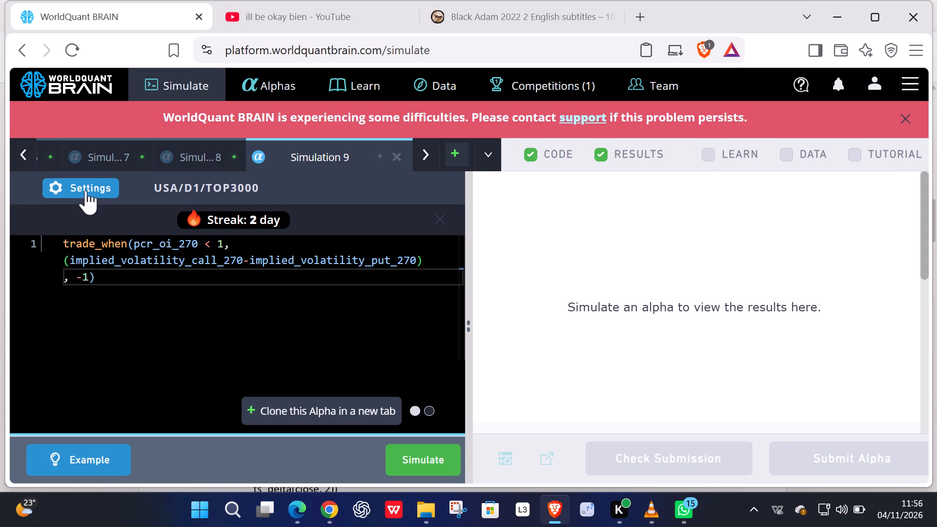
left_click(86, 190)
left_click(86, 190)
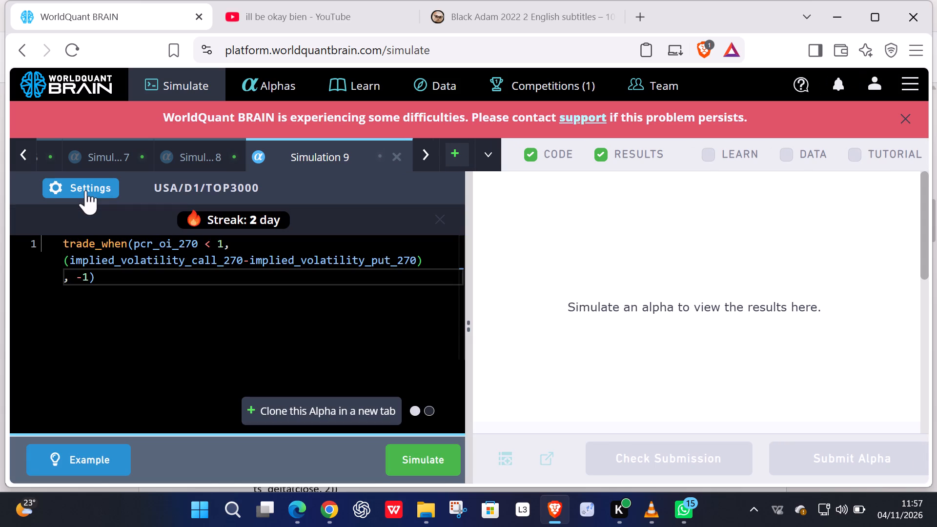
Open the neutralization choices in the settings of Simulation 9.
left_click(86, 190)
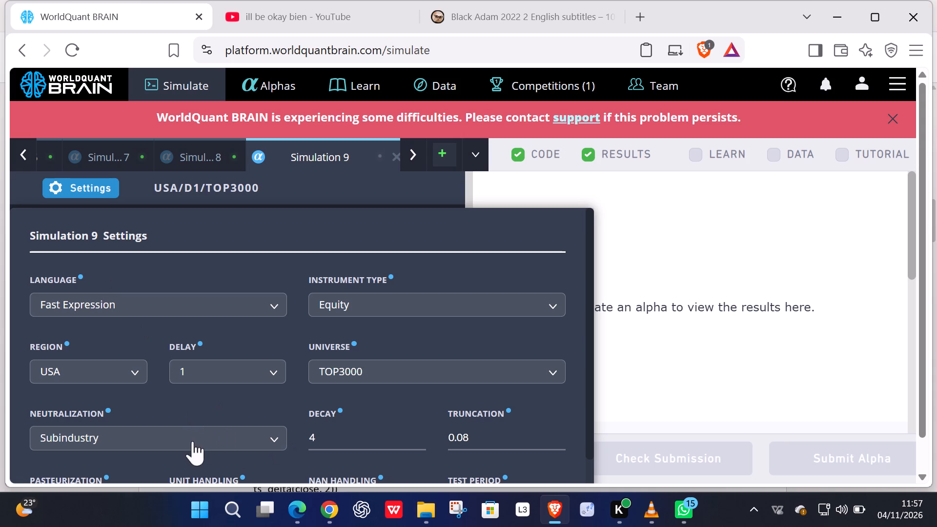
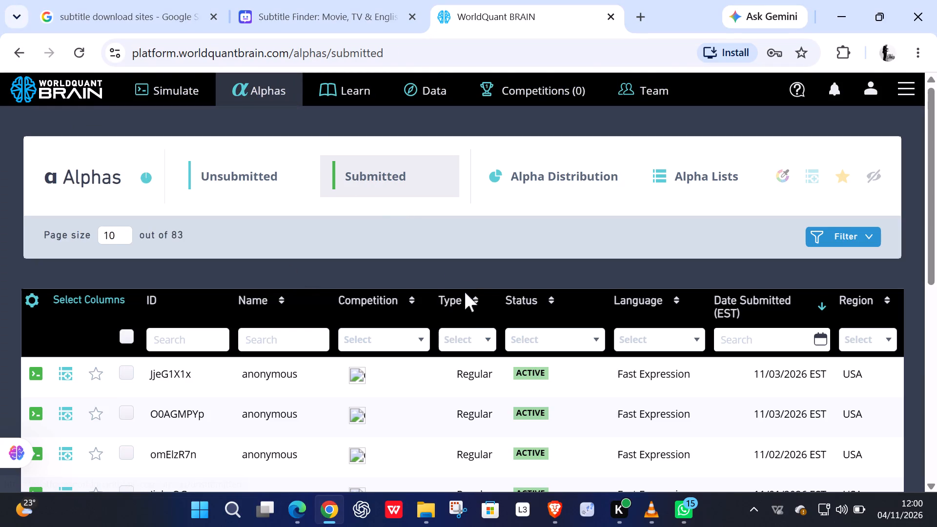
Page through the submitted alphas list to page 7, which holds the alphas submitted in late September 2026.
scroll(457, 331, "down", 5)
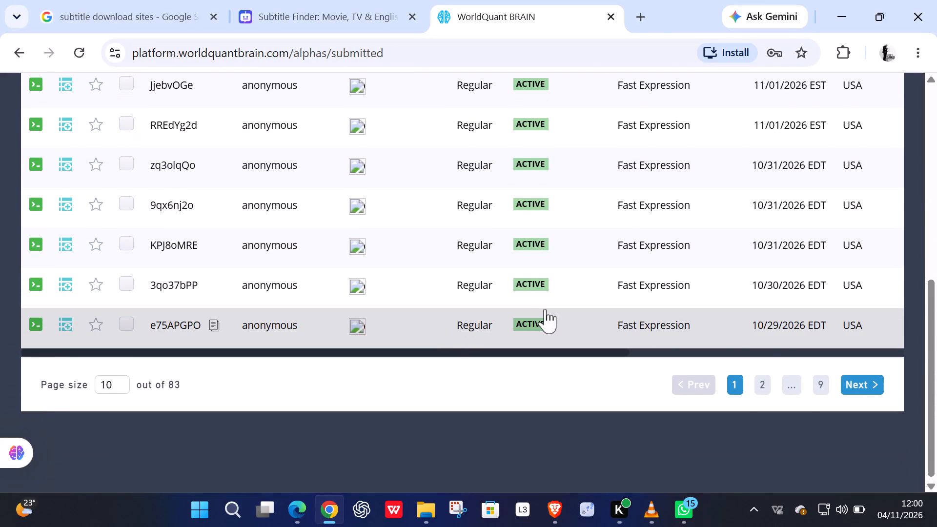
triple_click(849, 383)
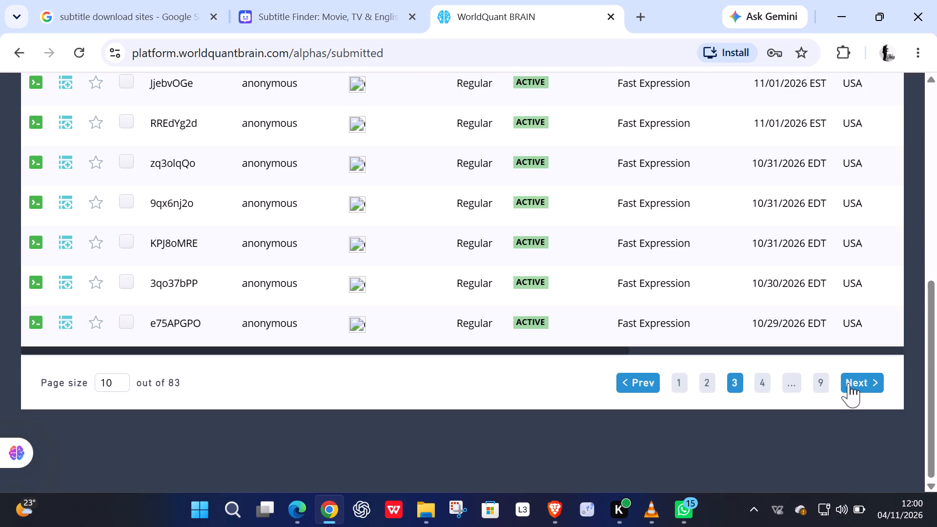
triple_click(849, 383)
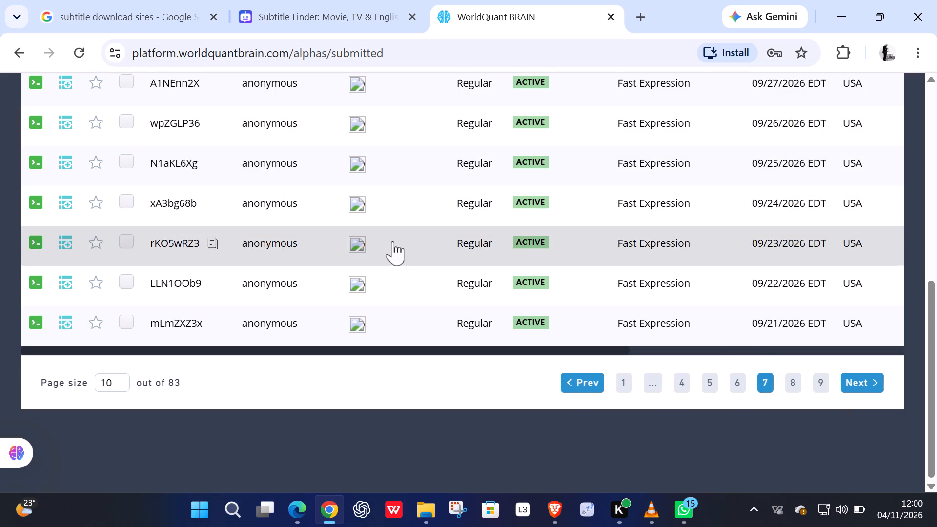
Open the details of submitted alpha rKO5wRZ3.
left_click(395, 245)
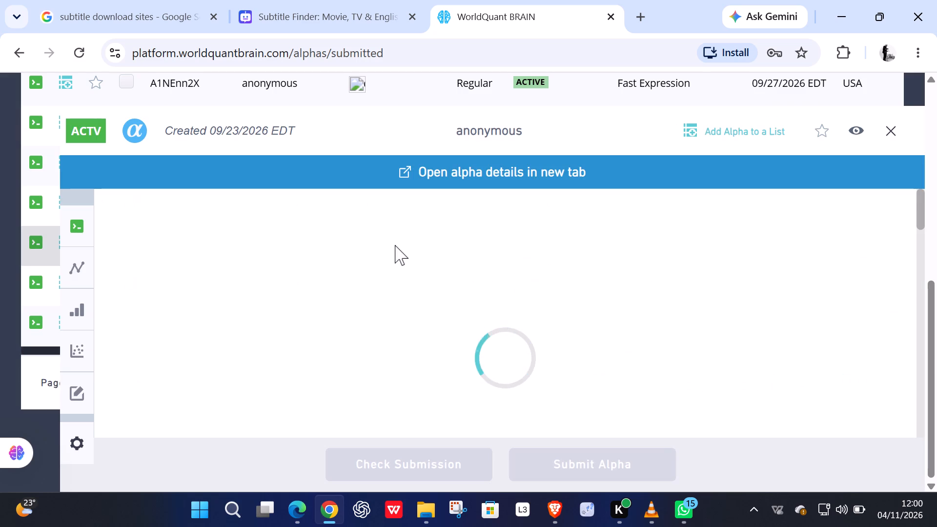
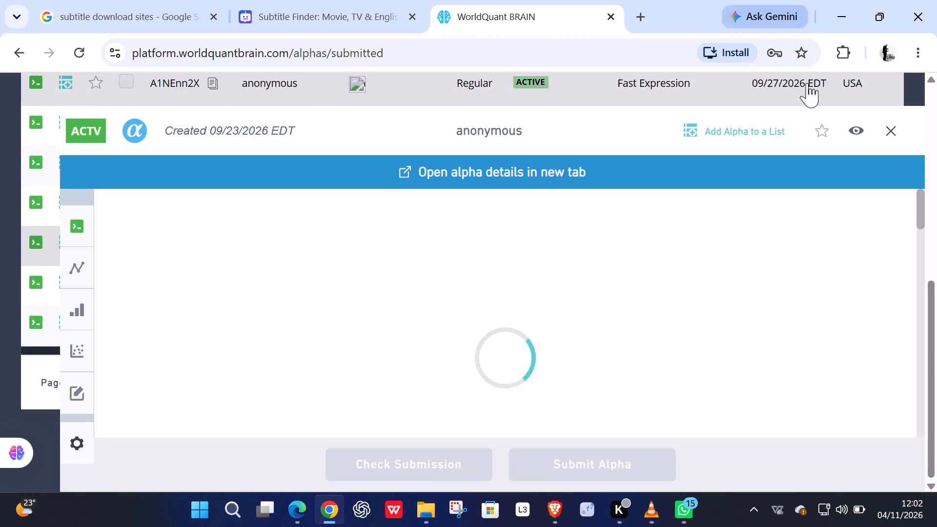
Close the current alpha's details and examine the Chart and OS Summary sections of submitted alpha LLN1OOb9.
left_click(889, 135)
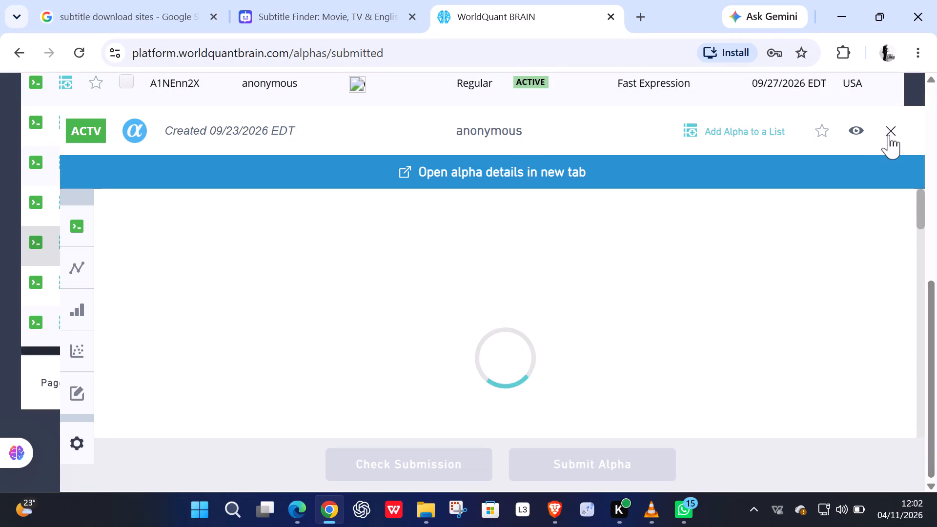
left_click(593, 301)
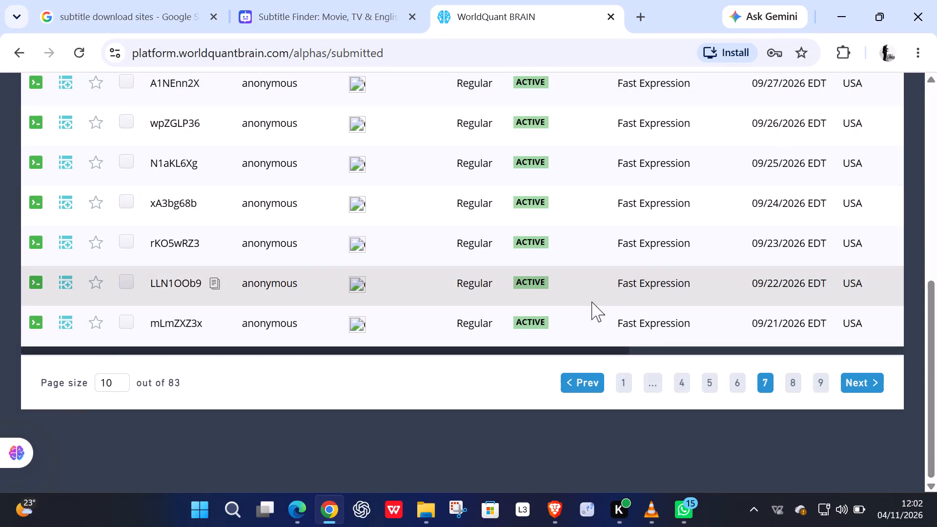
left_click(591, 302)
double_click(589, 275)
scroll(582, 294, "down", 3)
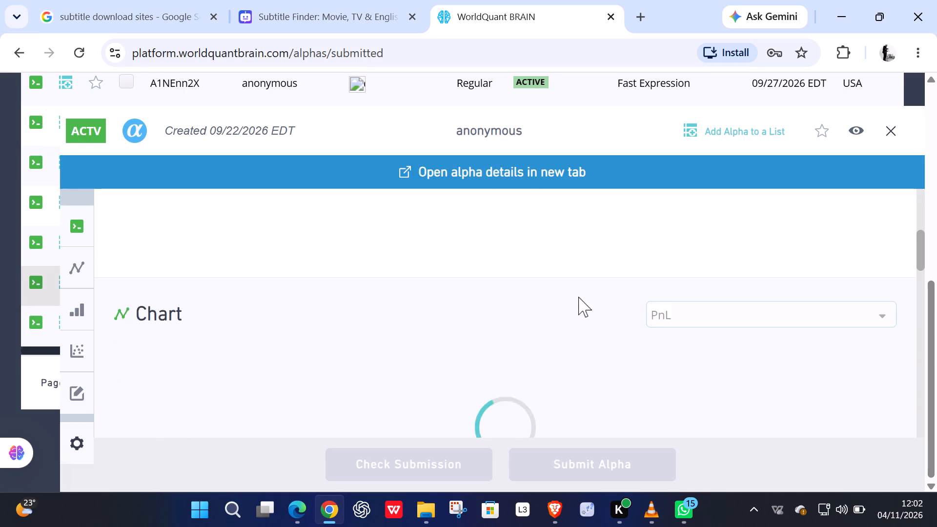
scroll(578, 296, "up", 8)
scroll(574, 294, "down", 7)
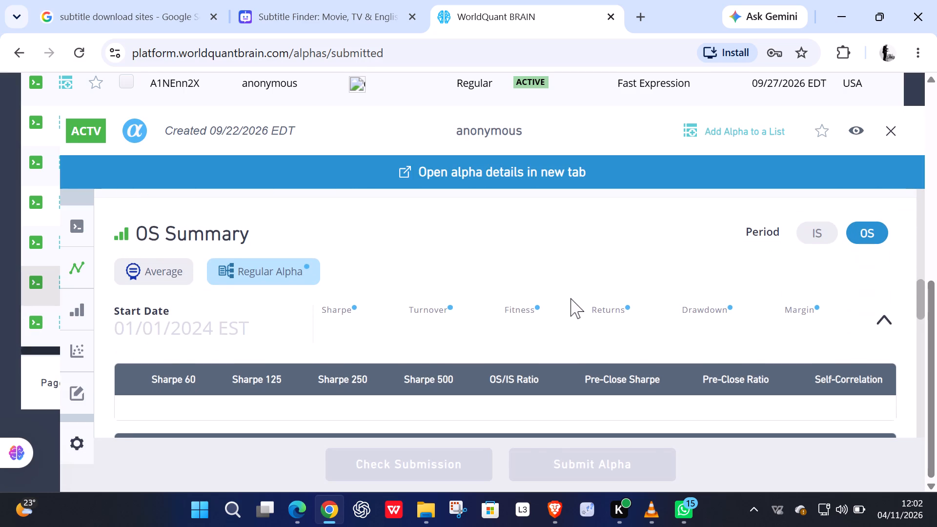
left_click(884, 132)
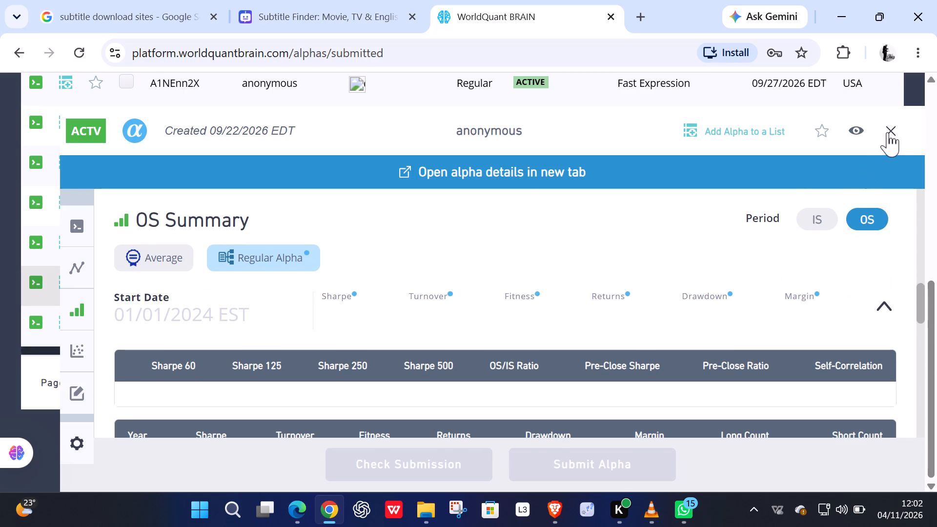
left_click(892, 131)
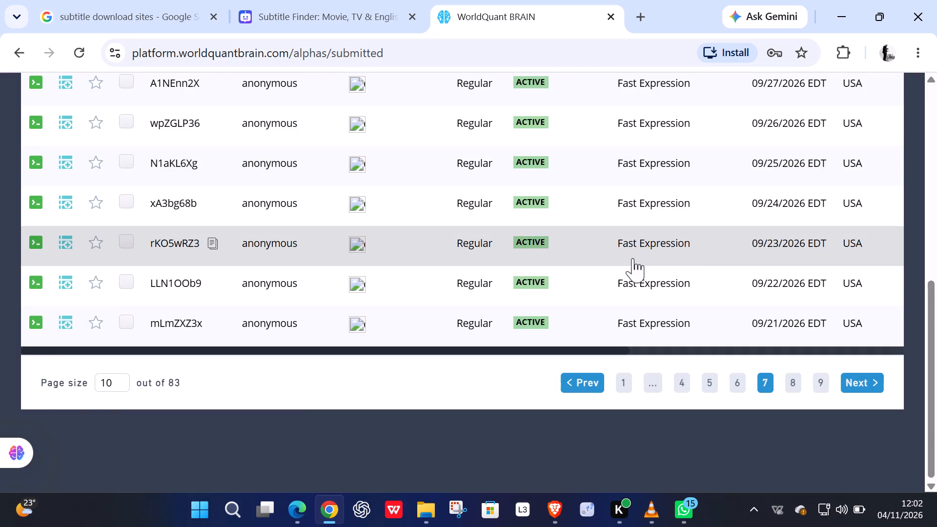
Examine the PnL chart and OS Summary of submitted alpha mLmZXZ3x, then close its details.
left_click(620, 319)
left_click(615, 324)
scroll(611, 319, "down", 2)
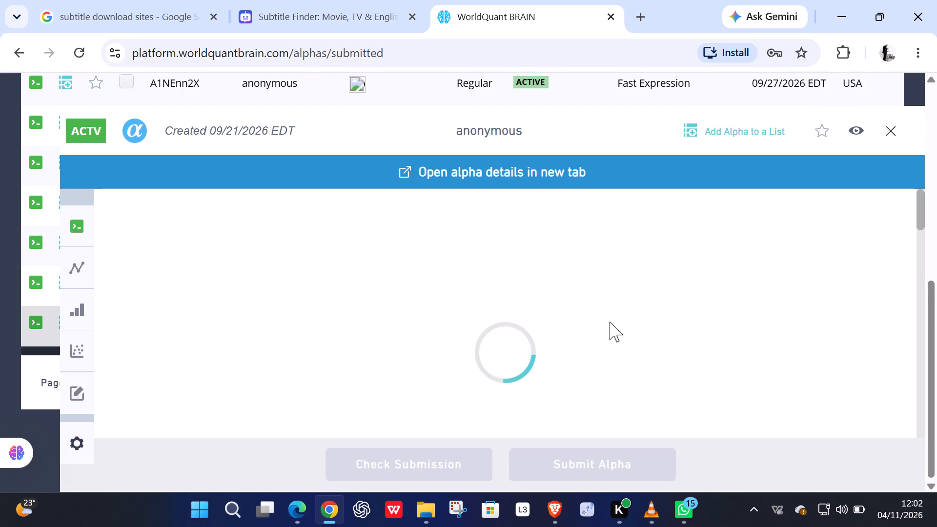
scroll(610, 322, "down", 5)
scroll(607, 321, "up", 2)
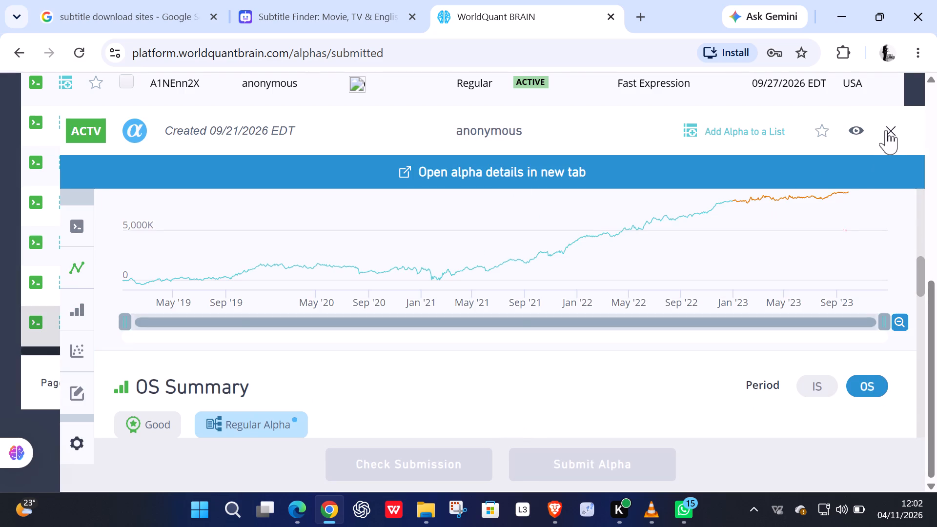
left_click(886, 130)
Examine the PnL chart and OS Summary of submitted alpha QPbRGjjX, then close its details.
scroll(666, 314, "down", 1)
scroll(631, 279, "up", 2)
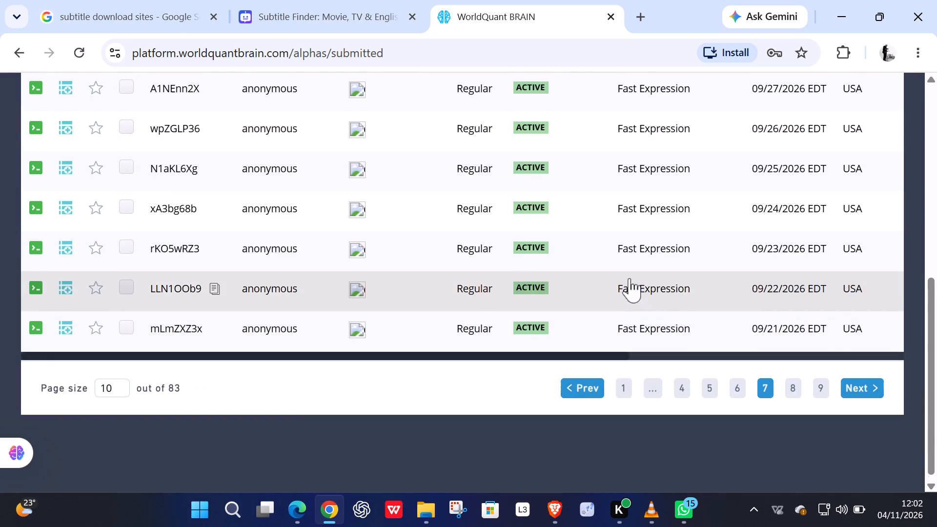
scroll(630, 278, "up", 2)
double_click(605, 295)
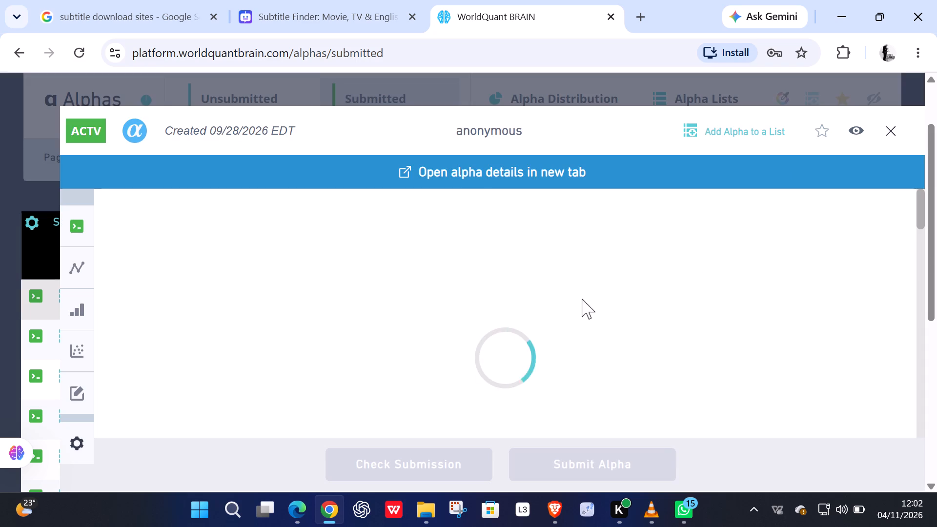
scroll(583, 296, "down", 1)
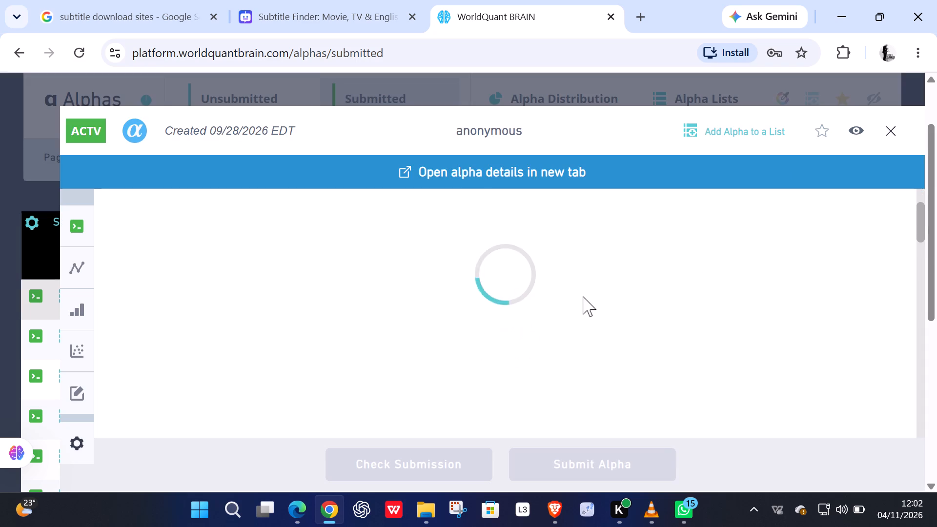
scroll(582, 298, "down", 5)
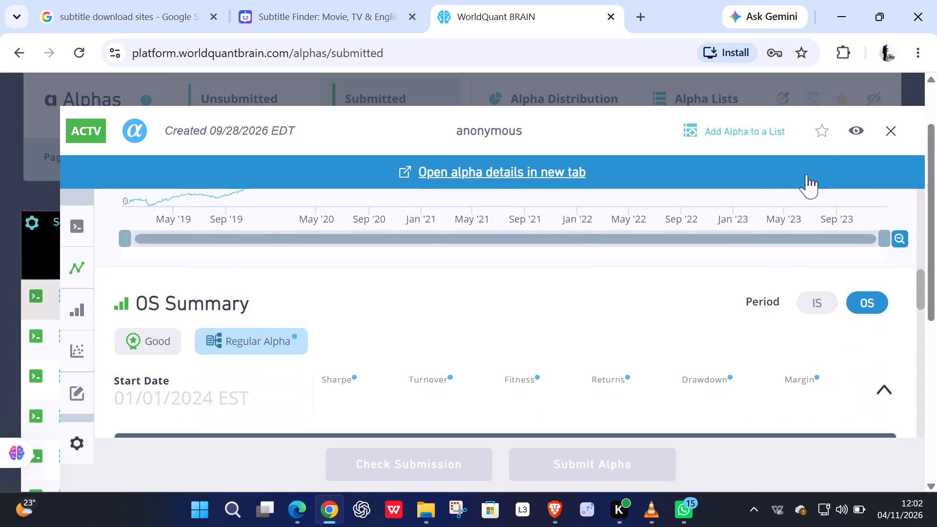
left_click(888, 130)
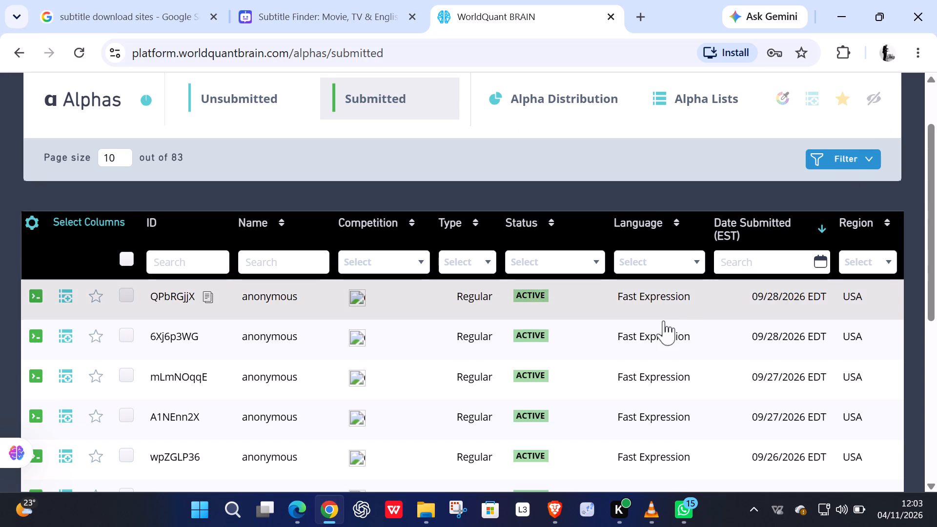
Return to page 1 of the submitted alphas, advance two pages and open the details of the alpha created 10/16/2026.
scroll(655, 313, "up", 5)
scroll(590, 309, "down", 4)
scroll(509, 294, "down", 4)
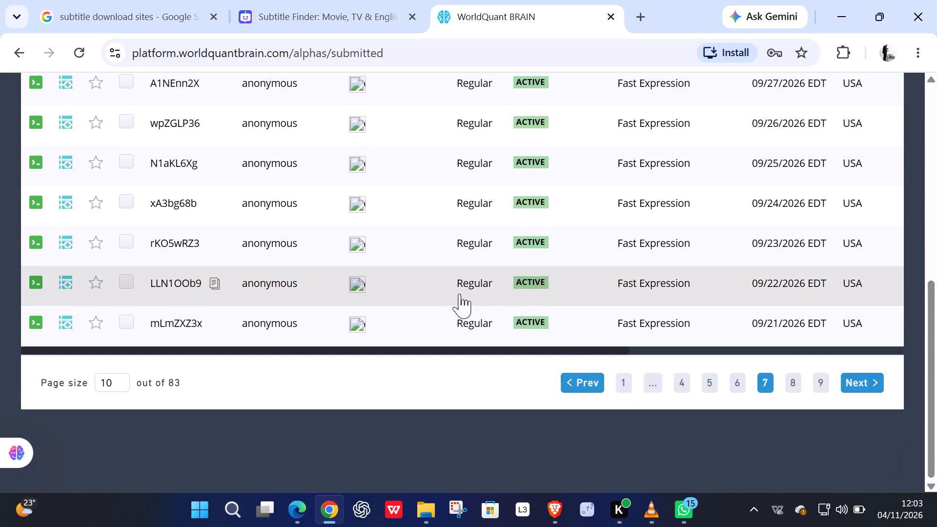
triple_click(592, 387)
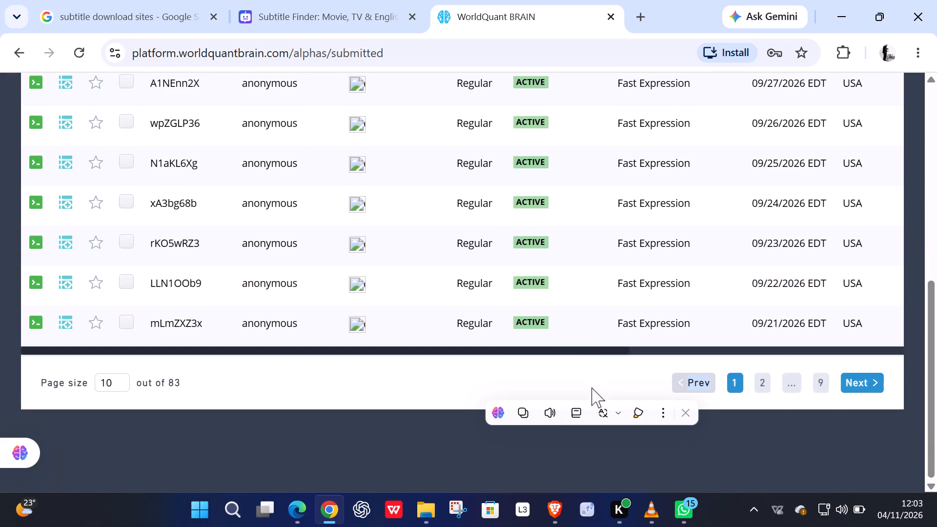
left_click(856, 385)
left_click(856, 385)
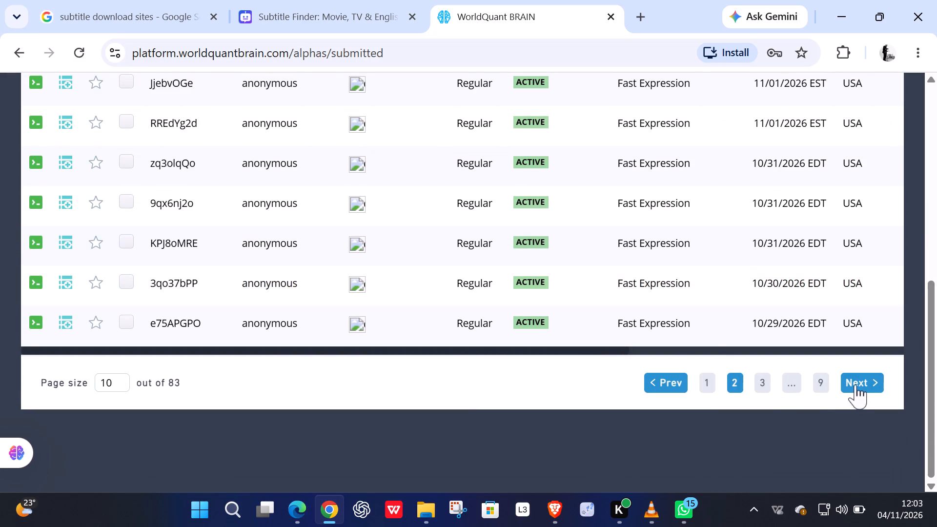
double_click(342, 240)
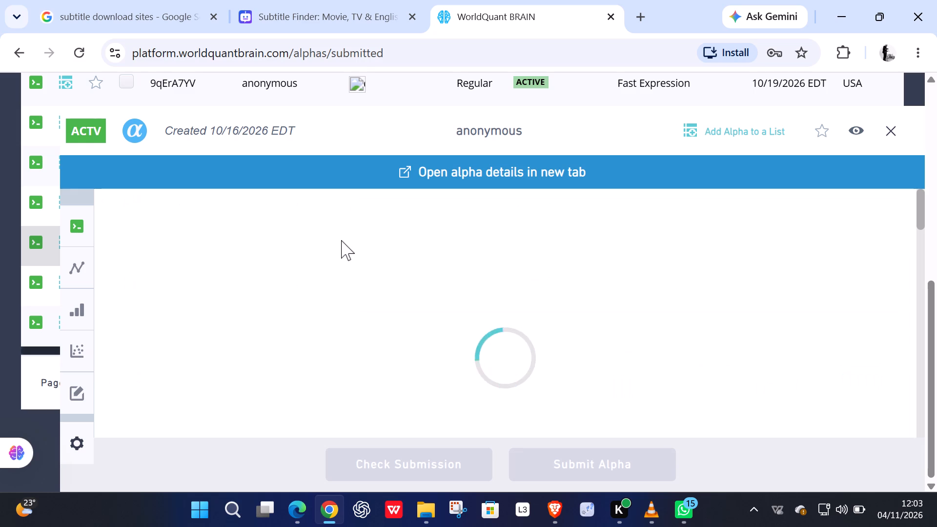
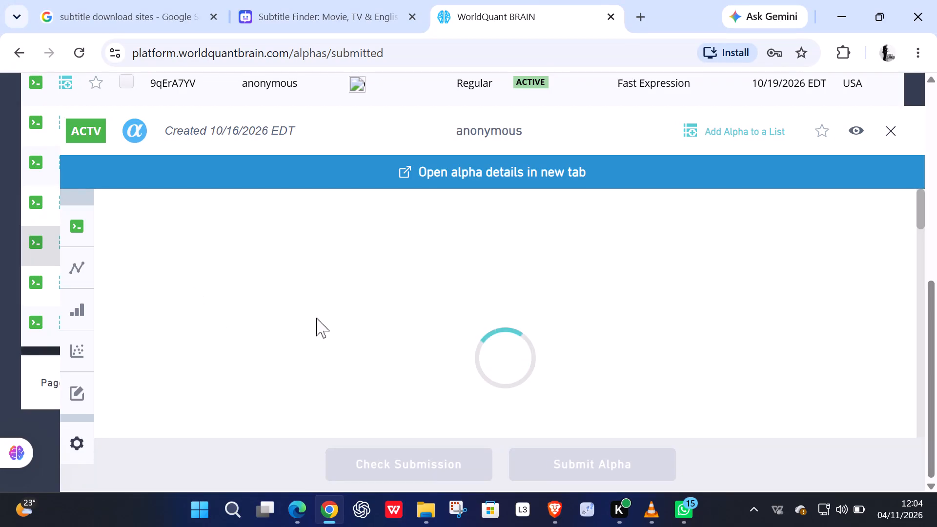
Examine the Chart and OS Summary sections of submitted alpha O0Jqpw27, then close its details.
scroll(340, 308, "down", 7)
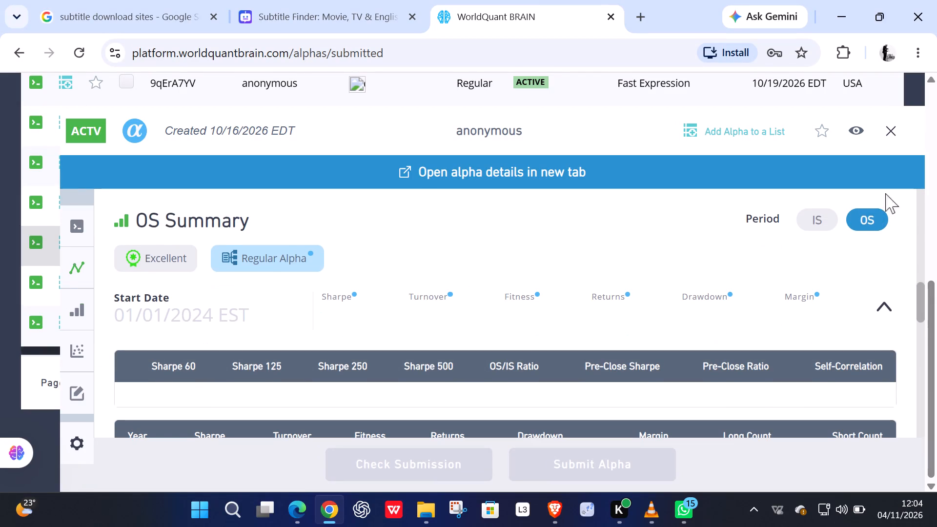
left_click(891, 134)
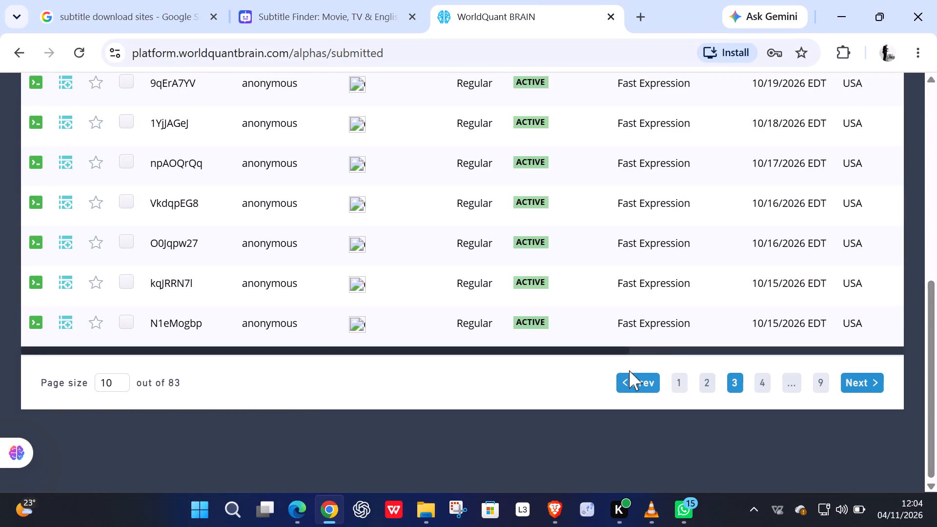
Go to page 2 of the submitted alphas, examine the OS Summary and yearly table of alpha pwdwW236, then close its details.
left_click(713, 382)
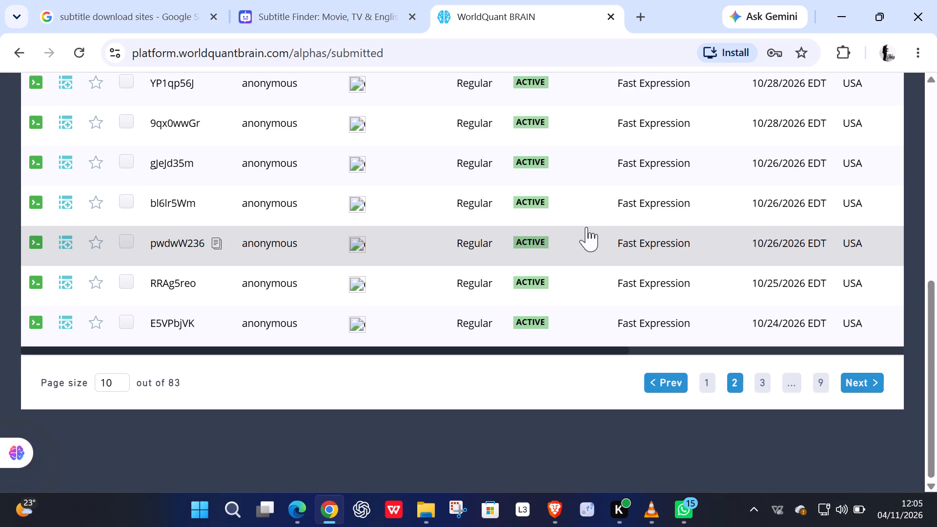
left_click(587, 227)
scroll(560, 263, "down", 3)
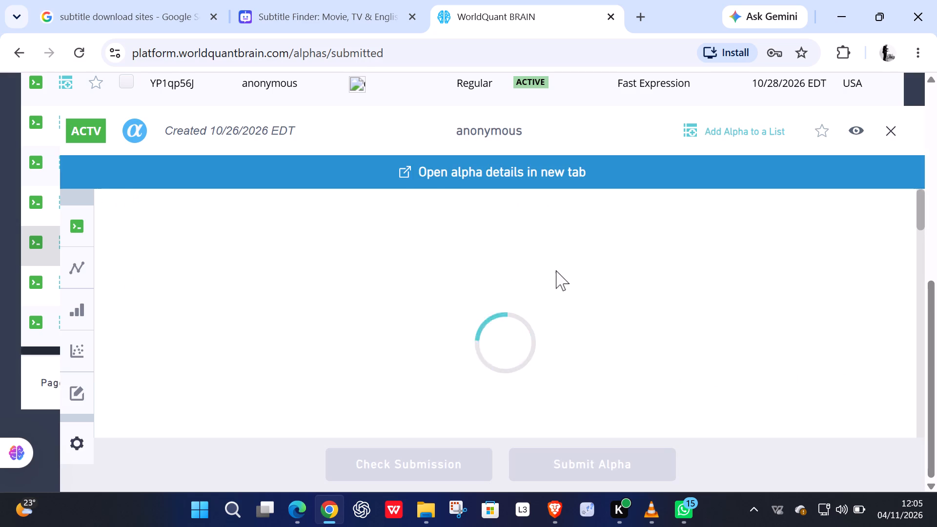
scroll(556, 270, "down", 3)
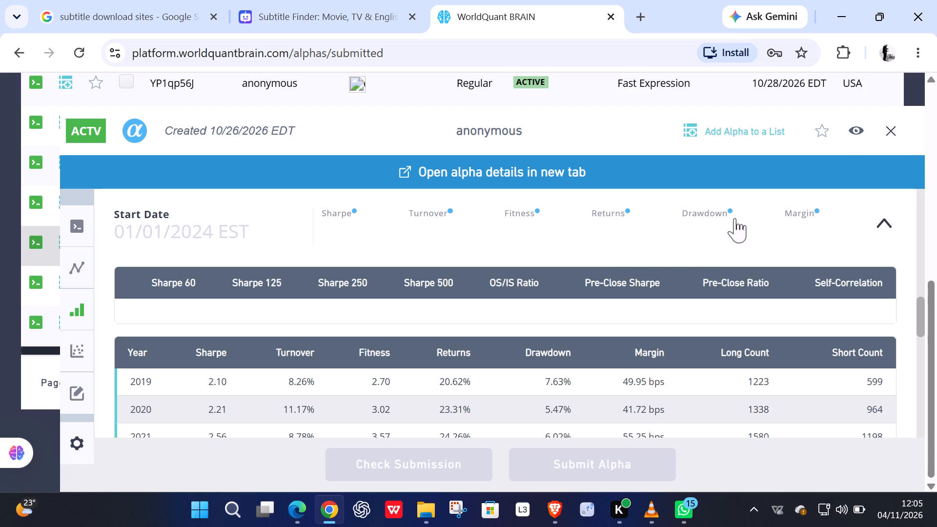
left_click(892, 128)
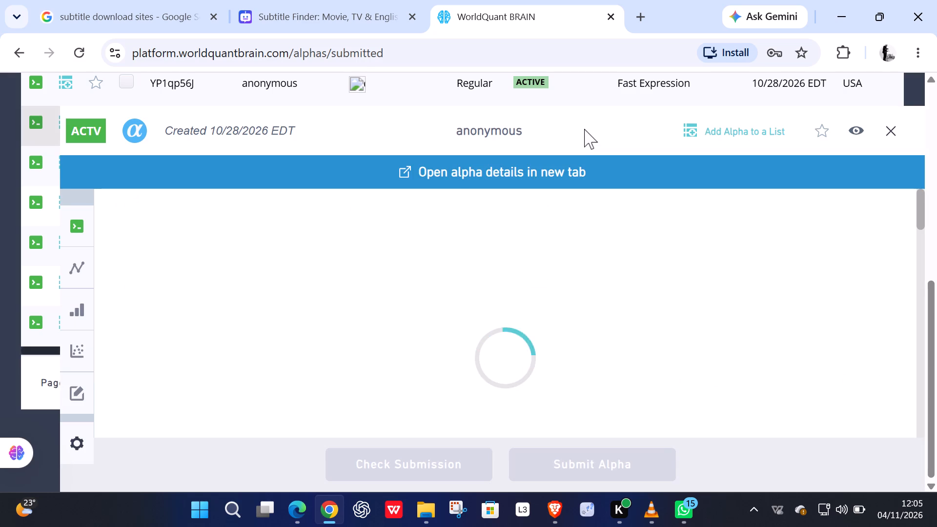
Examine the PnL chart and OS Summary of submitted alpha 9qx0wwGr, then close its details.
scroll(566, 226, "down", 3)
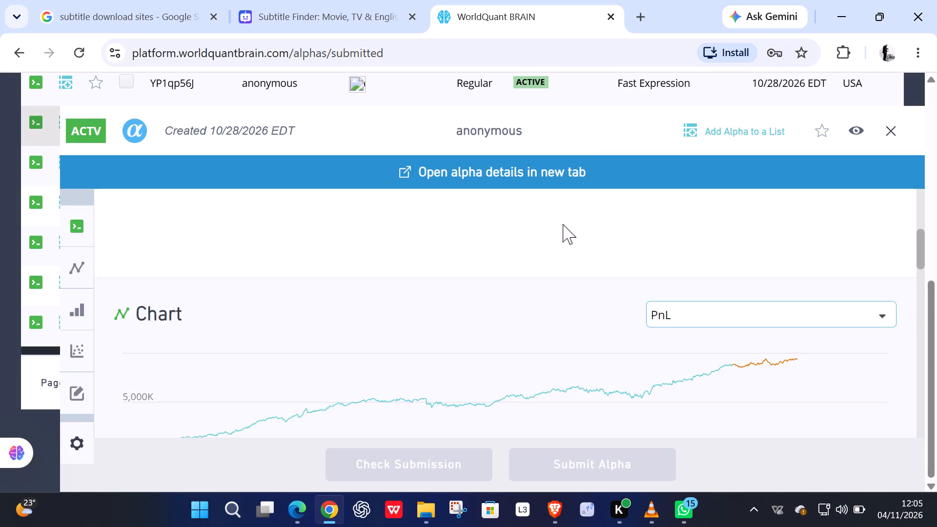
scroll(563, 224, "down", 4)
left_click(892, 131)
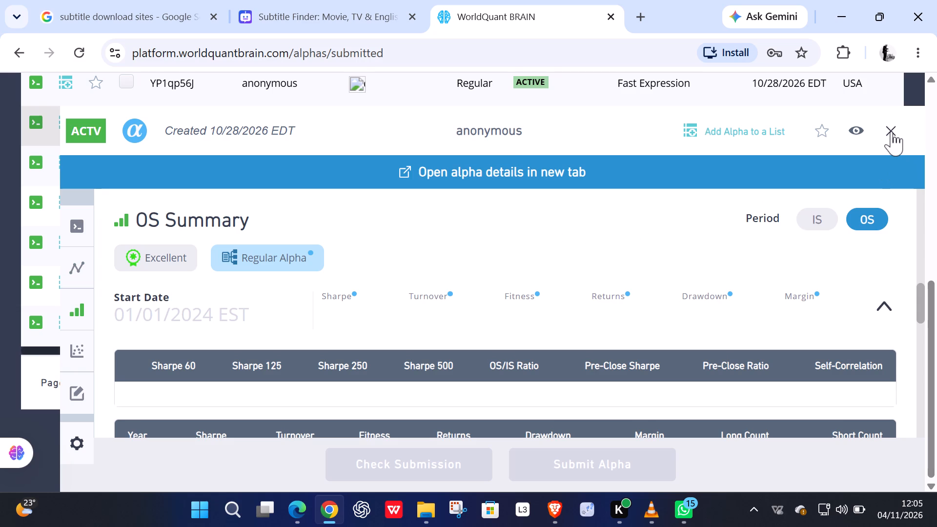
Open the details of submitted alpha YP1qp56J and examine its Chart and OS Summary sections, returning to the start of the details.
scroll(763, 161, "up", 1)
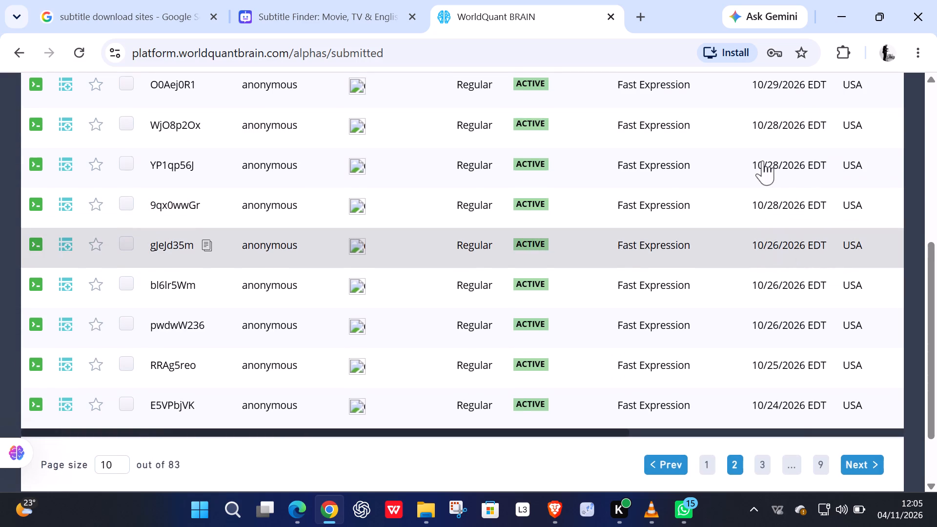
left_click(626, 174)
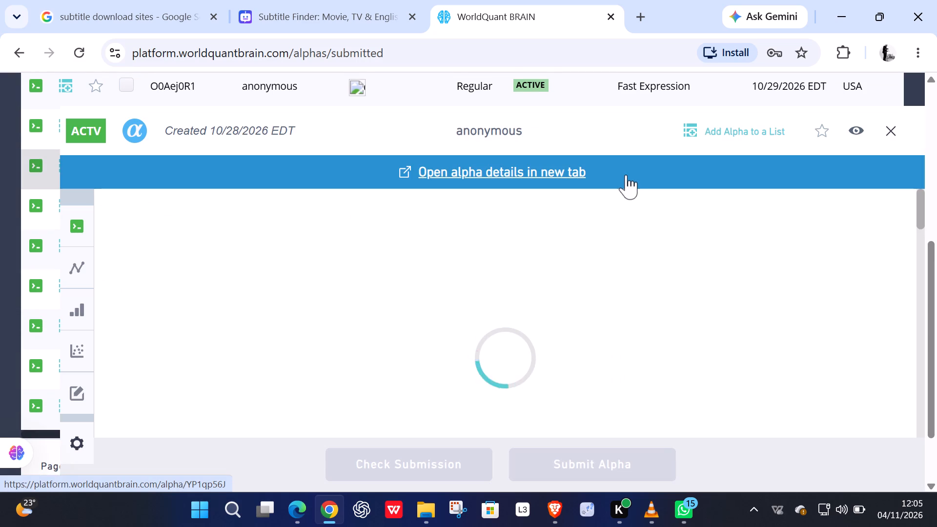
scroll(628, 206, "down", 2)
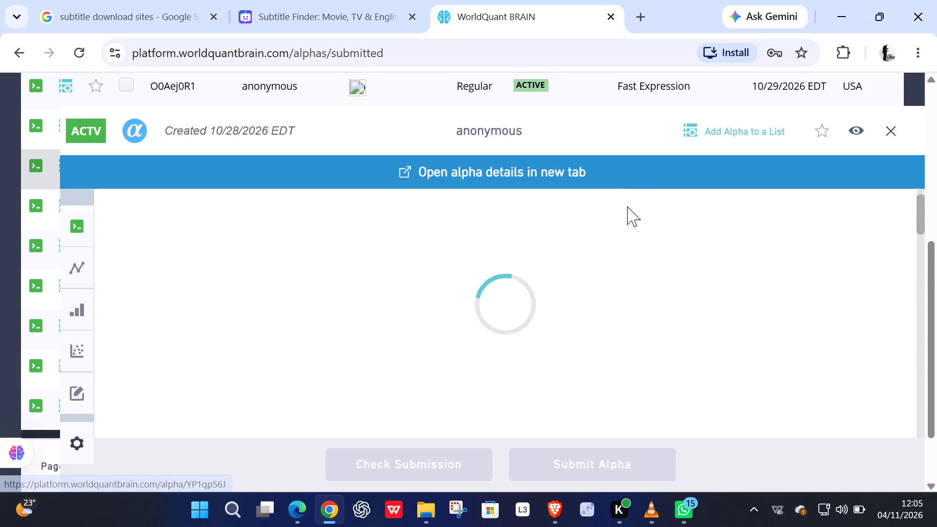
scroll(627, 206, "down", 4)
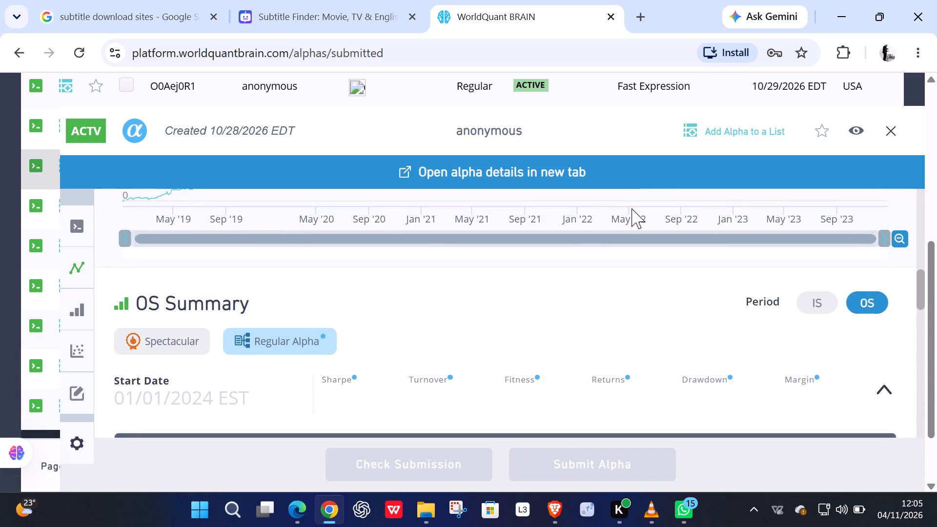
scroll(631, 208, "down", 1)
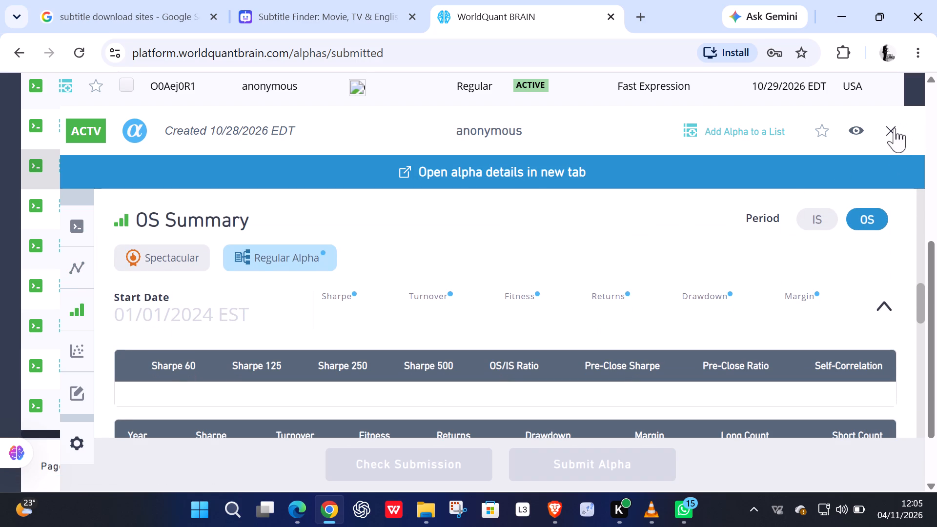
scroll(856, 254, "down", 2)
scroll(839, 249, "up", 4)
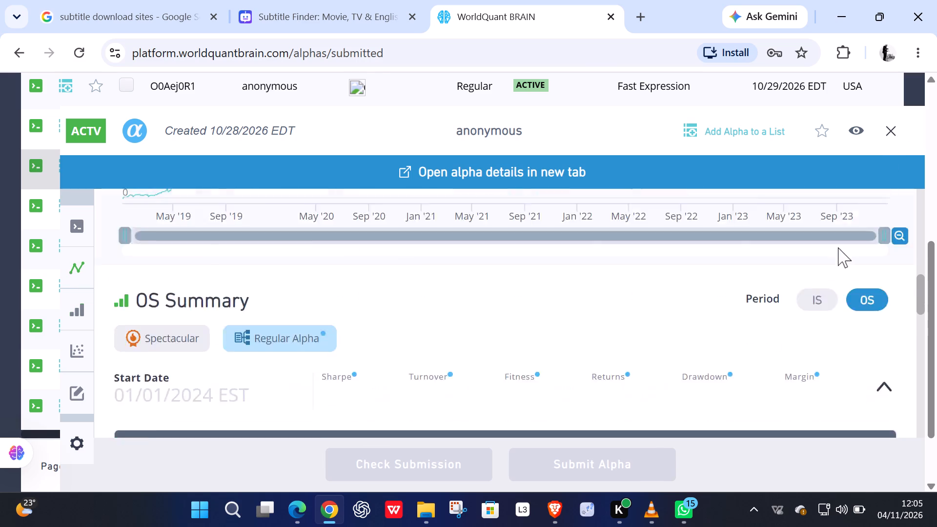
scroll(827, 241, "up", 17)
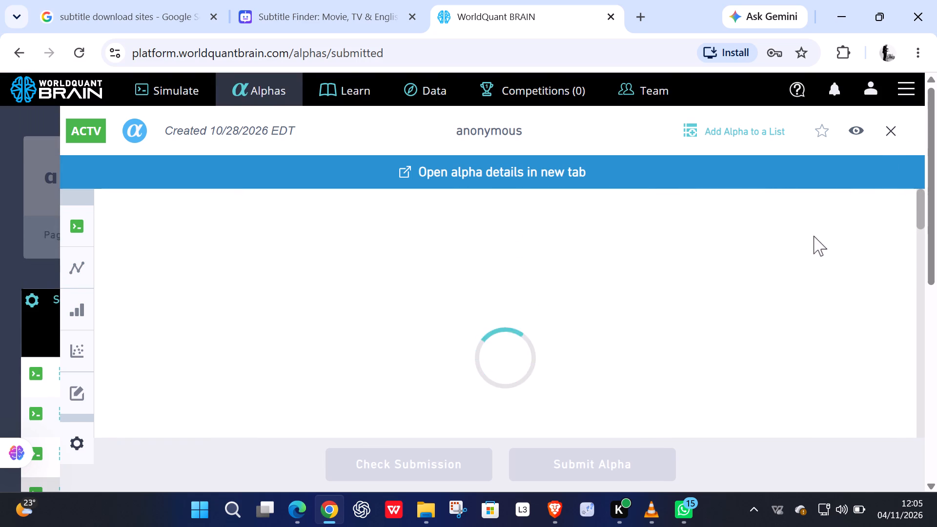
scroll(814, 236, "up", 4)
Examine the yearly results, Correlation and Properties sections of alpha YP1qp56J, then return to the start of its details.
scroll(807, 243, "down", 11)
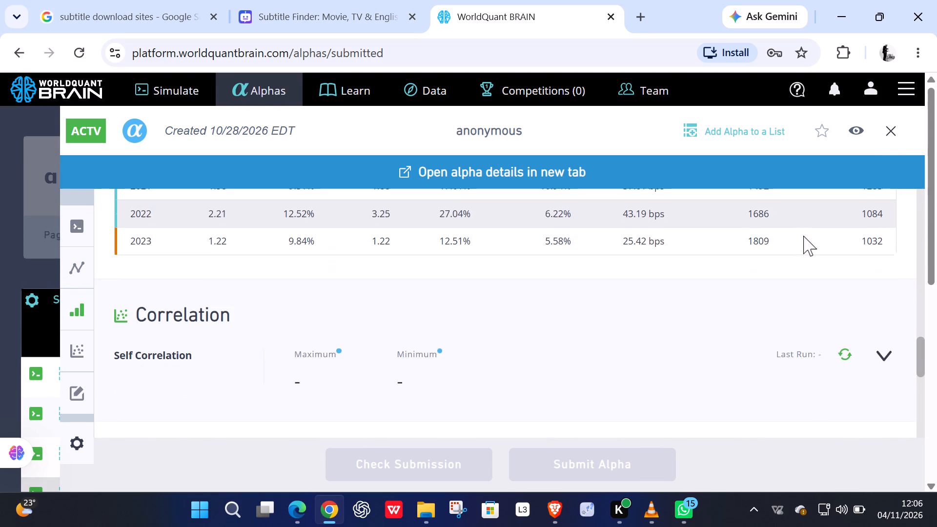
scroll(803, 236, "down", 11)
scroll(773, 249, "up", 4)
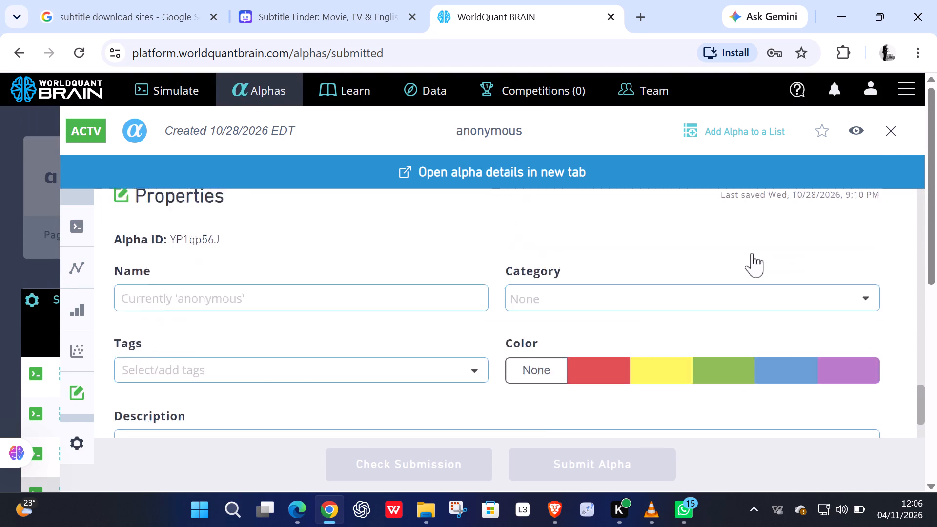
scroll(752, 253, "up", 8)
scroll(707, 242, "up", 7)
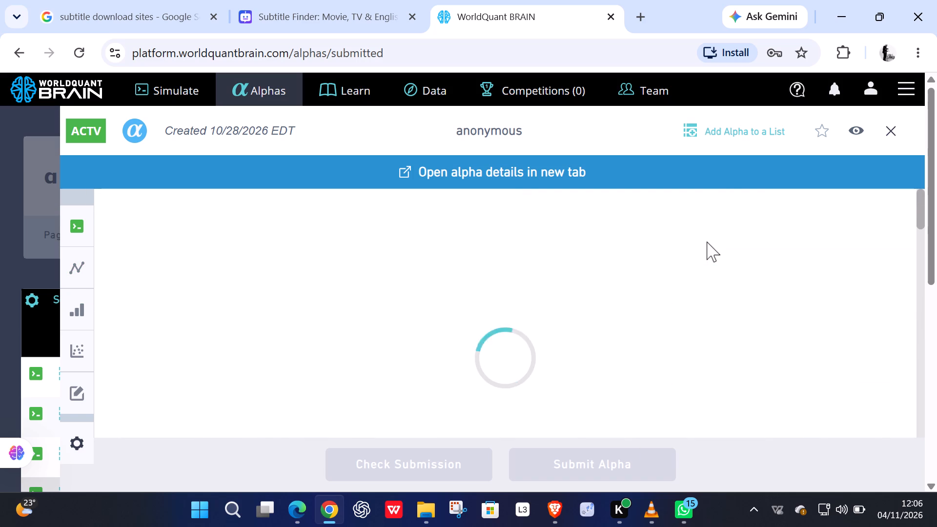